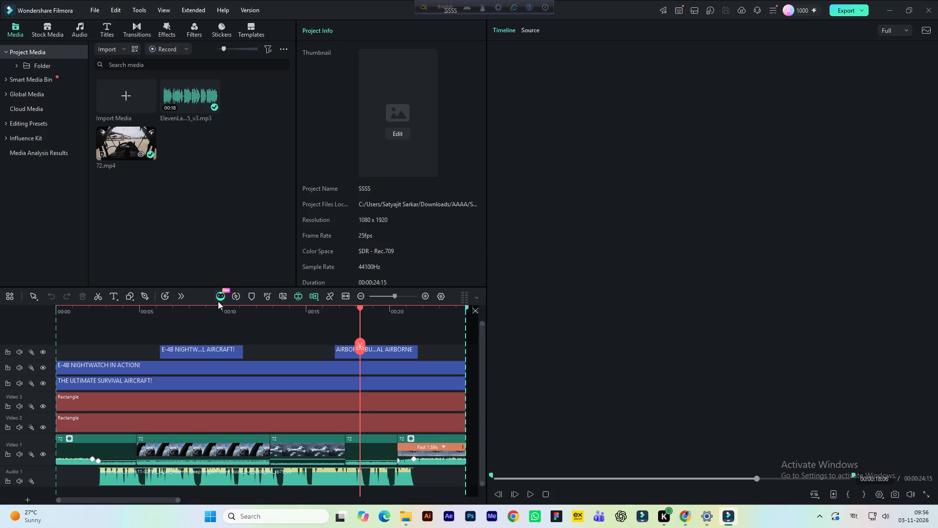
# Delete the ElevenLabs voiceover clip from the Audio 1 track.
pyautogui.scroll(-1, 193, 420)
pyautogui.moveTo(175, 485); pyautogui.dragTo(176, 483)
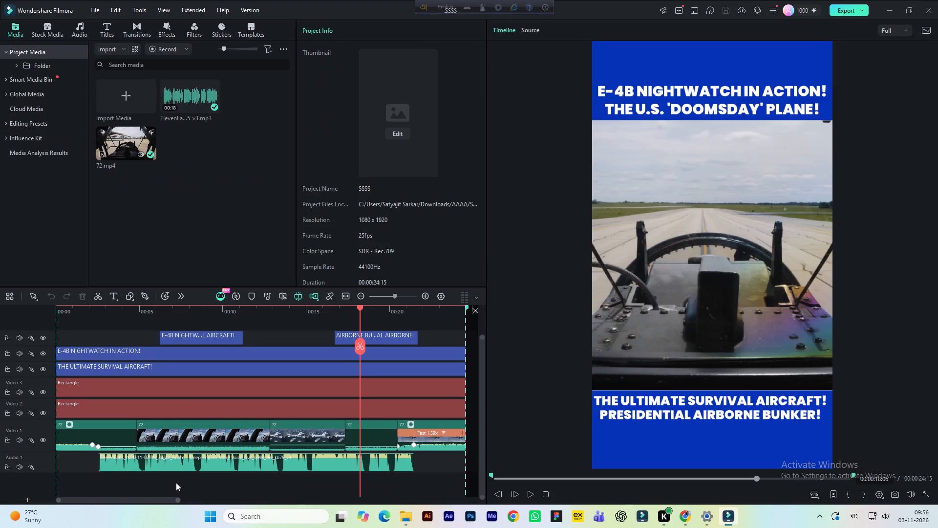
pyautogui.moveTo(176, 483); pyautogui.dragTo(251, 462)
pyautogui.press('Delete')
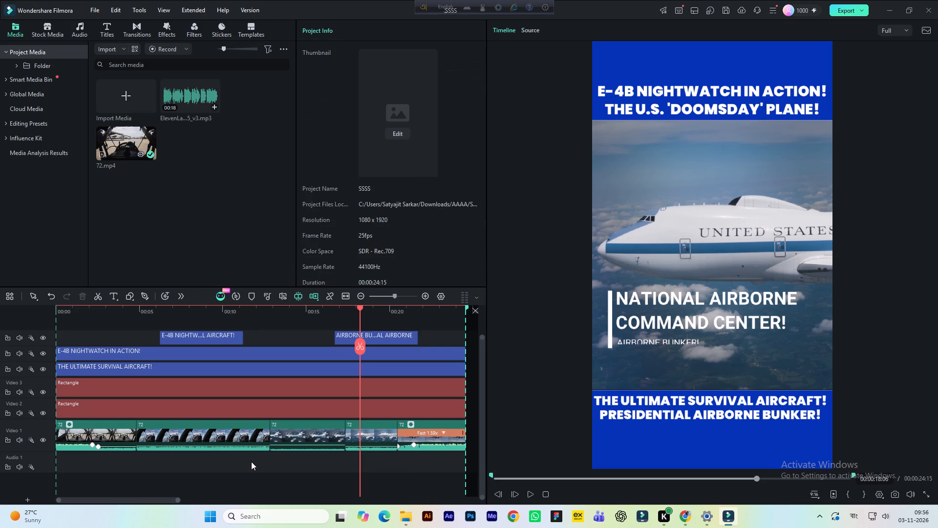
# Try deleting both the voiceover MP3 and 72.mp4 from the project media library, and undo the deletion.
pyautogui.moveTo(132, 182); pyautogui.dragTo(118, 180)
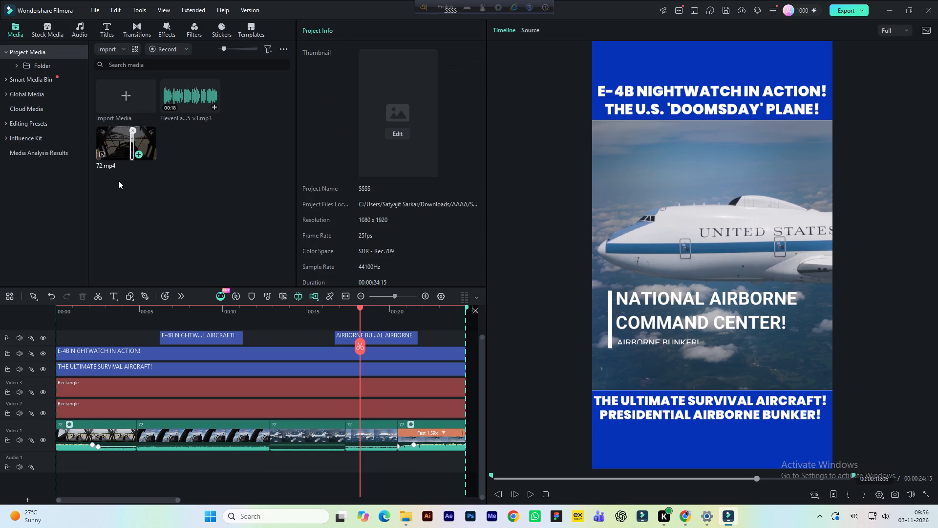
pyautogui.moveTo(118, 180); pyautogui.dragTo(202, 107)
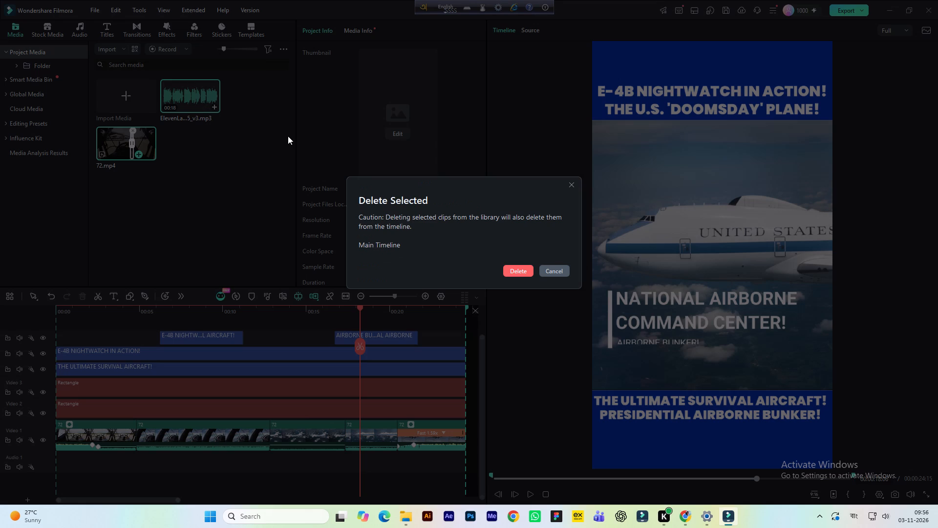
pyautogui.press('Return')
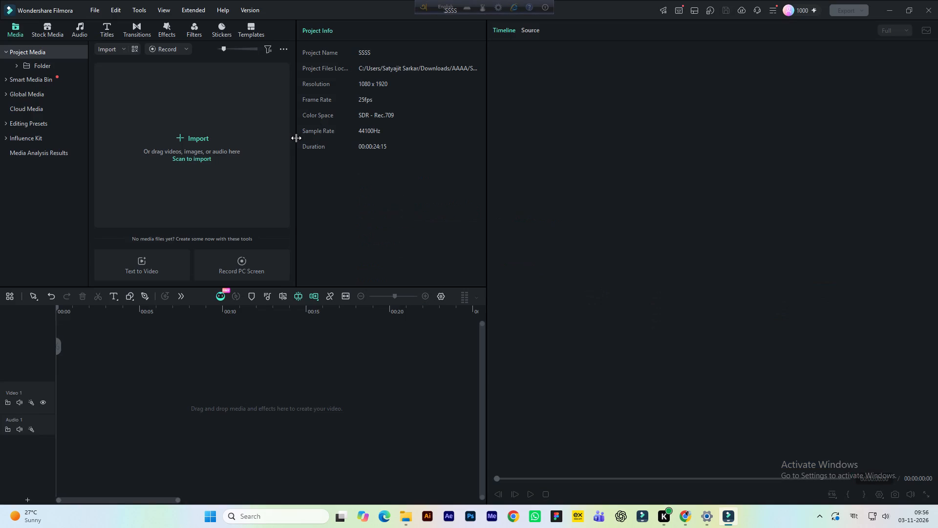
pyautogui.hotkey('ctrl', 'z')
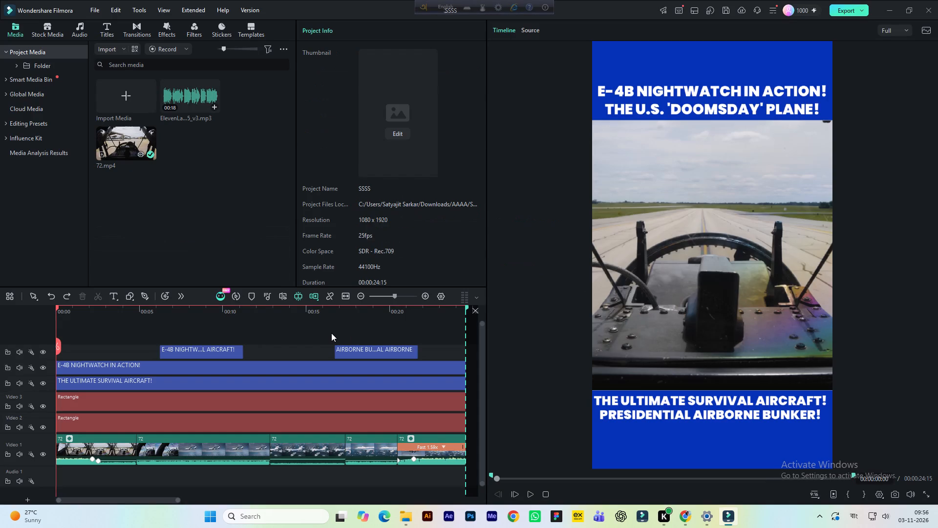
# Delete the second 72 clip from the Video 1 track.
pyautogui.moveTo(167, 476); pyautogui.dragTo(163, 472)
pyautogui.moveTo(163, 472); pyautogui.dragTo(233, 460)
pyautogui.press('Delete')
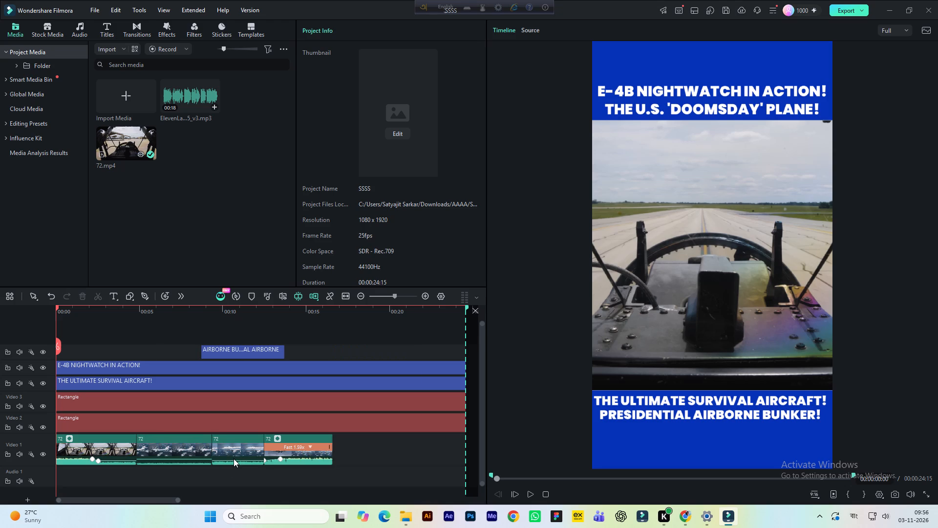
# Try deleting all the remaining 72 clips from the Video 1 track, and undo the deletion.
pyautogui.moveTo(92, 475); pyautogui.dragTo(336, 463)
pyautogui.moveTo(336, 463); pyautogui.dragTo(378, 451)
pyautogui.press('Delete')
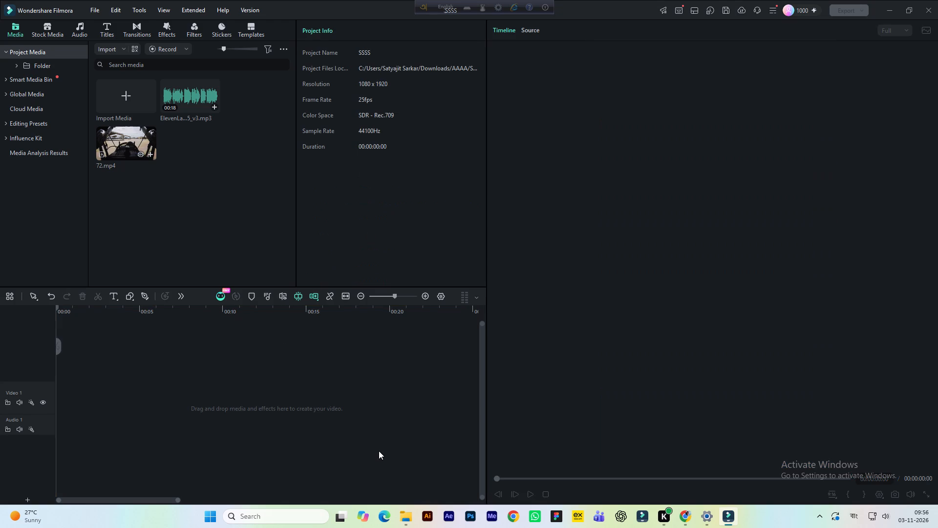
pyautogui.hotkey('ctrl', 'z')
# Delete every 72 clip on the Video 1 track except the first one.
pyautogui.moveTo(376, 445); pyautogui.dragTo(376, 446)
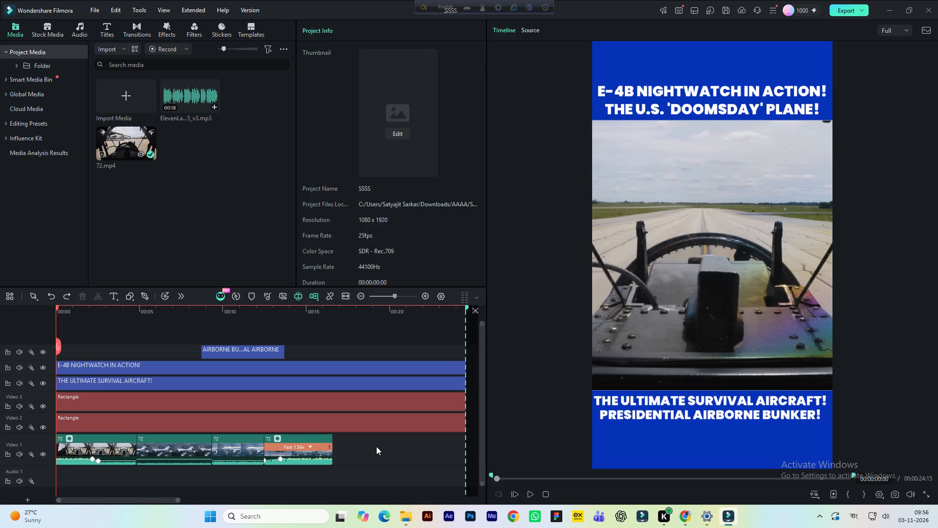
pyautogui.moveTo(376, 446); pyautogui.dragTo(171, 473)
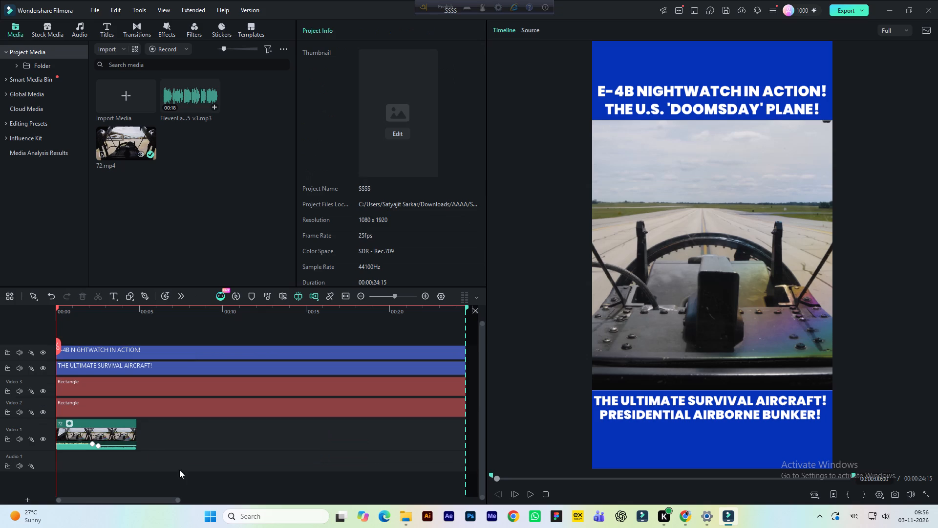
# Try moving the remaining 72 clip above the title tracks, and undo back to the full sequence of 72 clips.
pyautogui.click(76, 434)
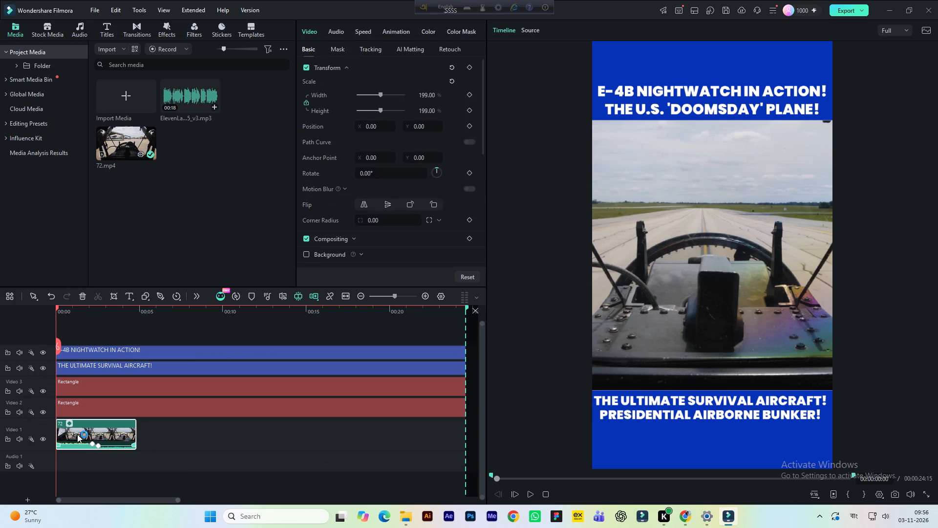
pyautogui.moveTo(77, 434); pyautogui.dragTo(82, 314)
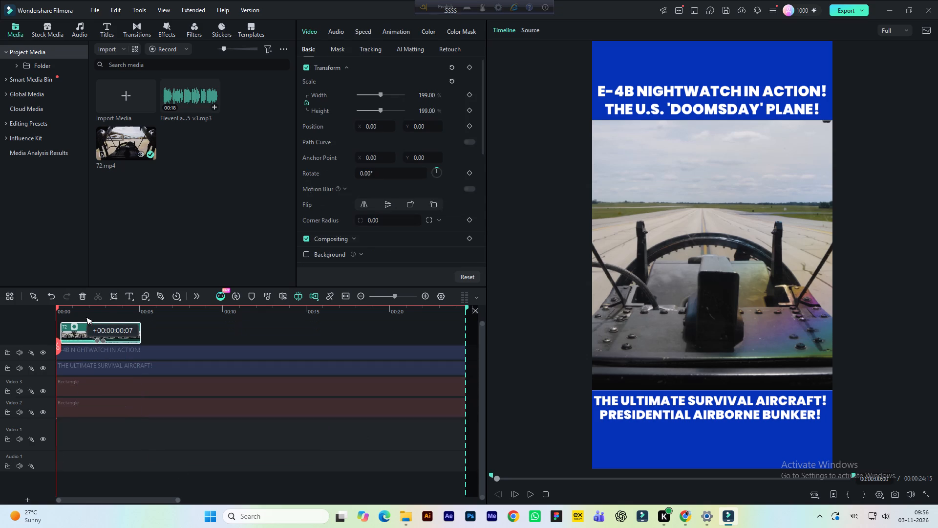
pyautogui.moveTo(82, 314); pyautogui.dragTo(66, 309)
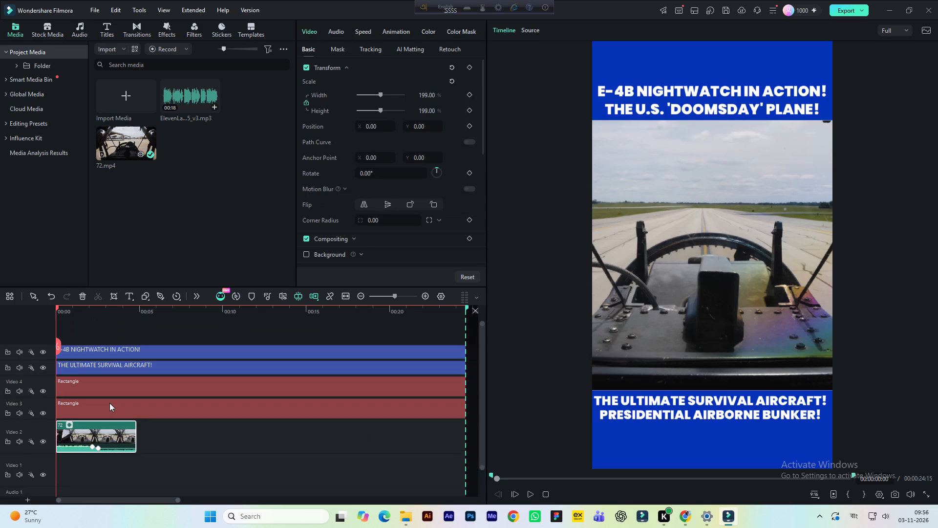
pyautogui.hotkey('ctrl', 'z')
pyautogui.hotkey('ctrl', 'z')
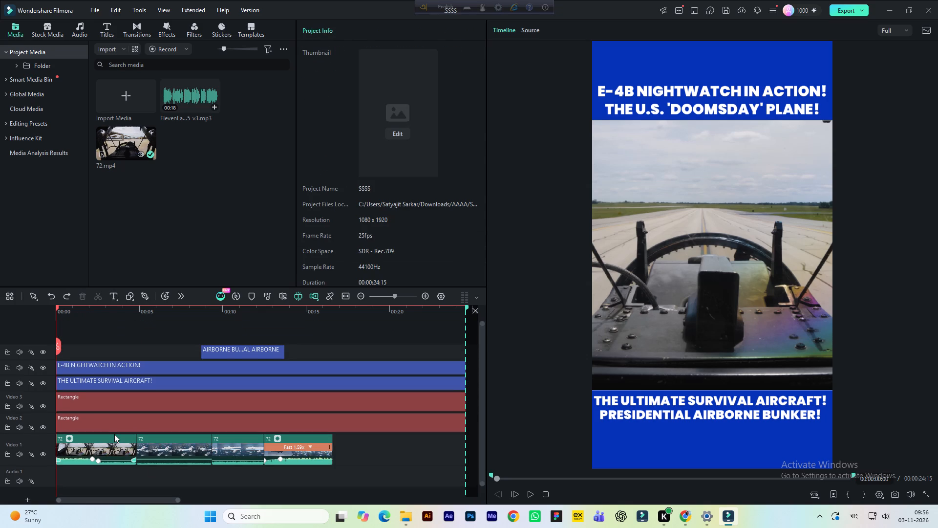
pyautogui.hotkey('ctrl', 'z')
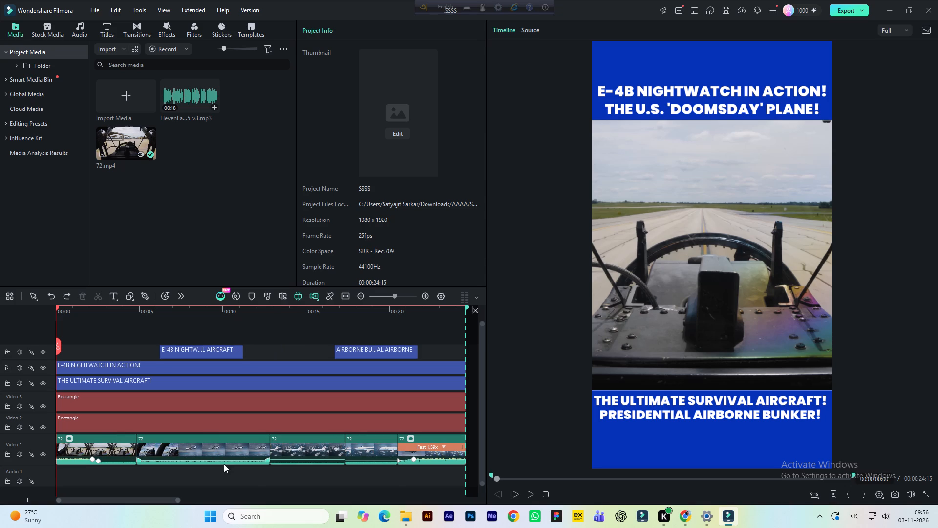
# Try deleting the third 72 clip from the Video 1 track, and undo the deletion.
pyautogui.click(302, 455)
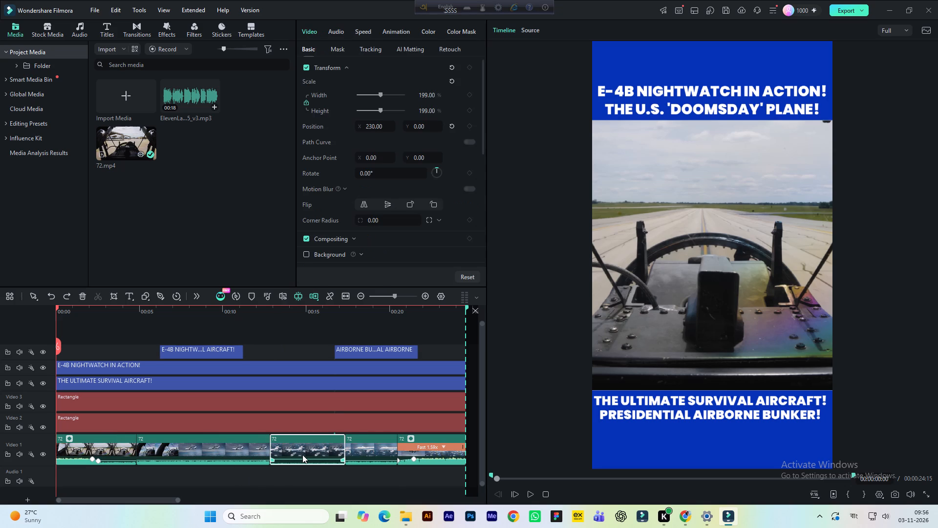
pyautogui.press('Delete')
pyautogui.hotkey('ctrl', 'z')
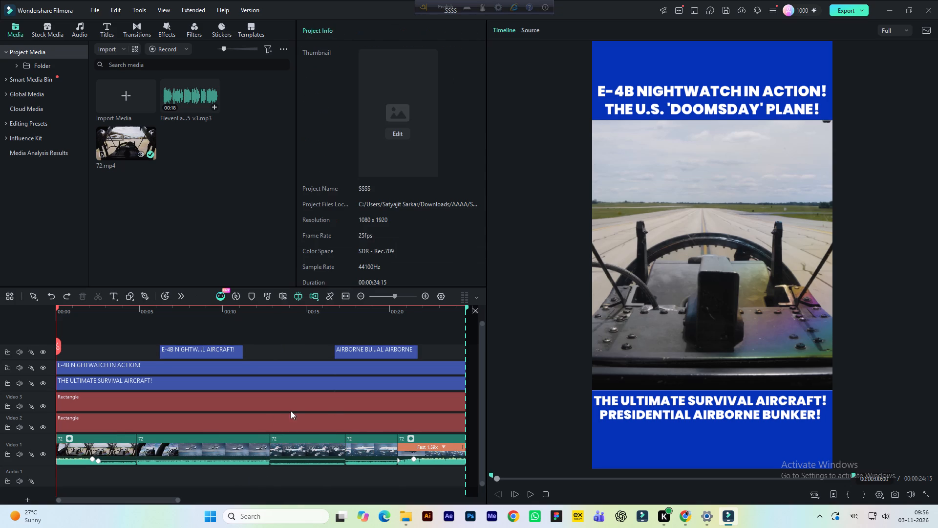
# Delete the last three 72 clips from the Video 1 track.
pyautogui.moveTo(319, 477); pyautogui.dragTo(442, 448)
pyautogui.press('Delete')
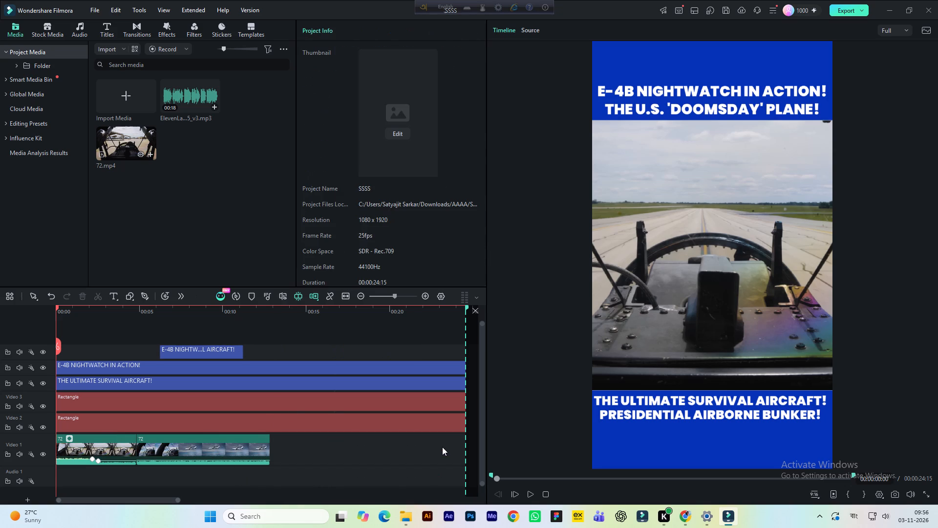
# Move the short E-4B NIGHTWATCH aircraft title along its track to start at about 14 seconds.
pyautogui.click(185, 350)
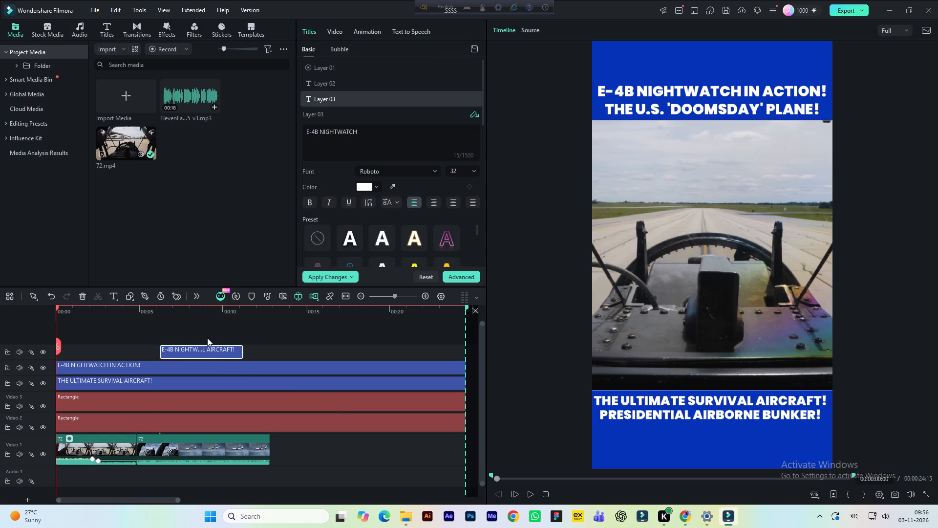
pyautogui.moveTo(201, 351); pyautogui.dragTo(337, 355)
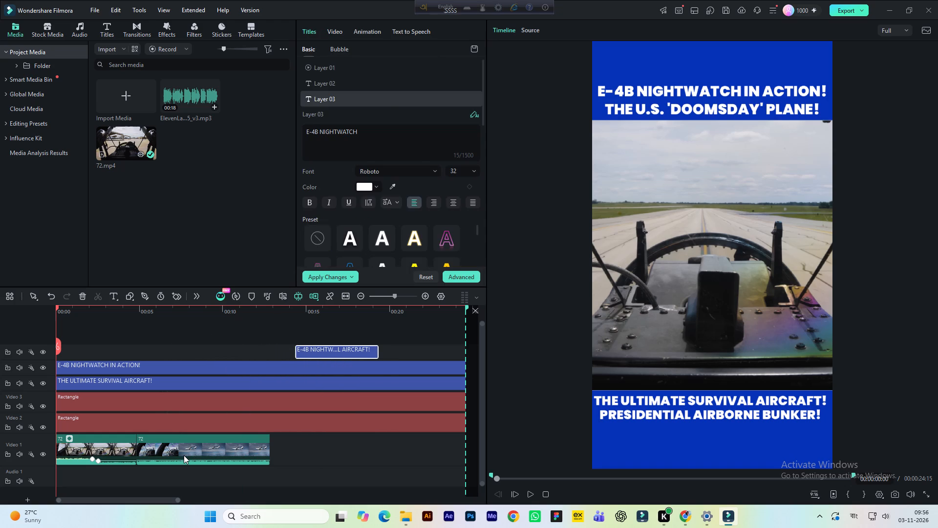
# Delete the second 72 clip from the Video 1 track.
pyautogui.click(184, 455)
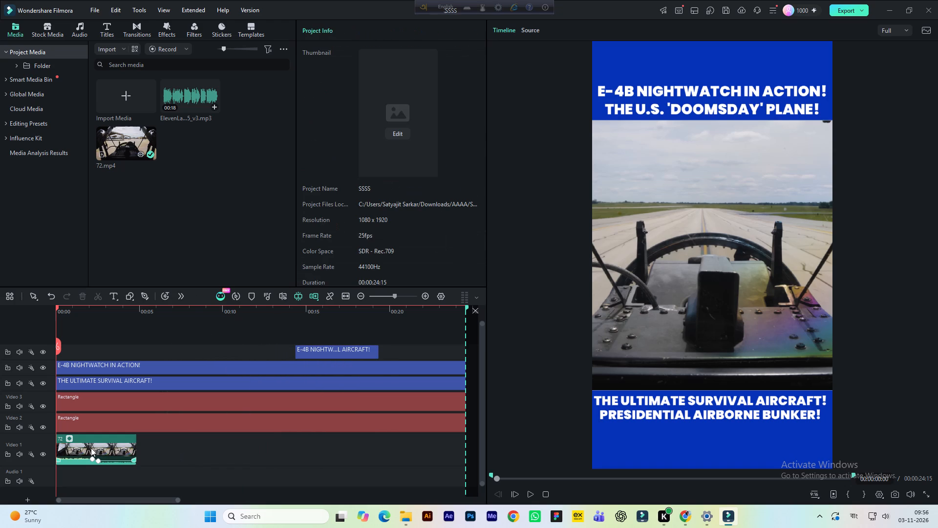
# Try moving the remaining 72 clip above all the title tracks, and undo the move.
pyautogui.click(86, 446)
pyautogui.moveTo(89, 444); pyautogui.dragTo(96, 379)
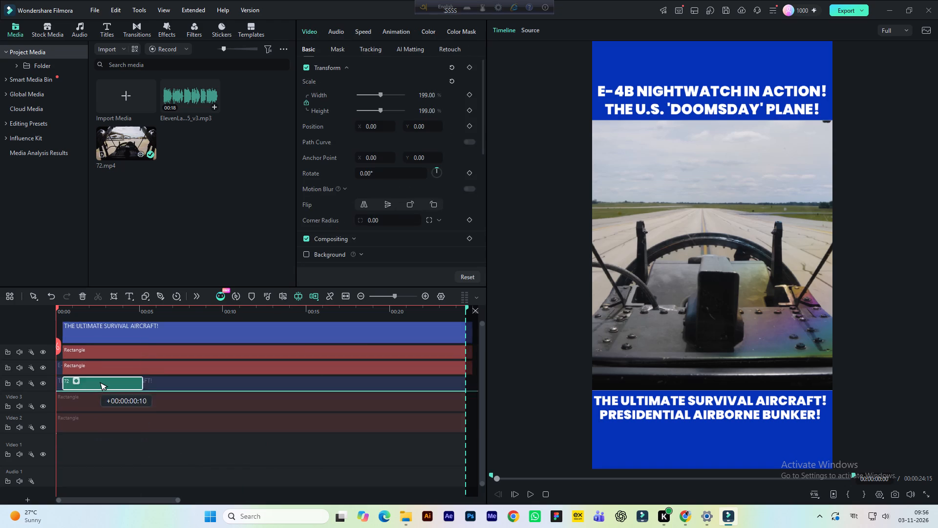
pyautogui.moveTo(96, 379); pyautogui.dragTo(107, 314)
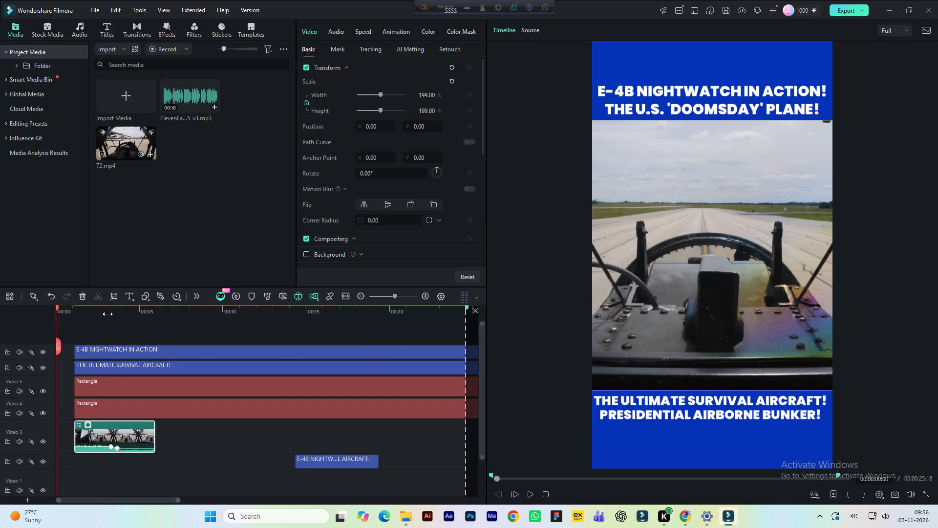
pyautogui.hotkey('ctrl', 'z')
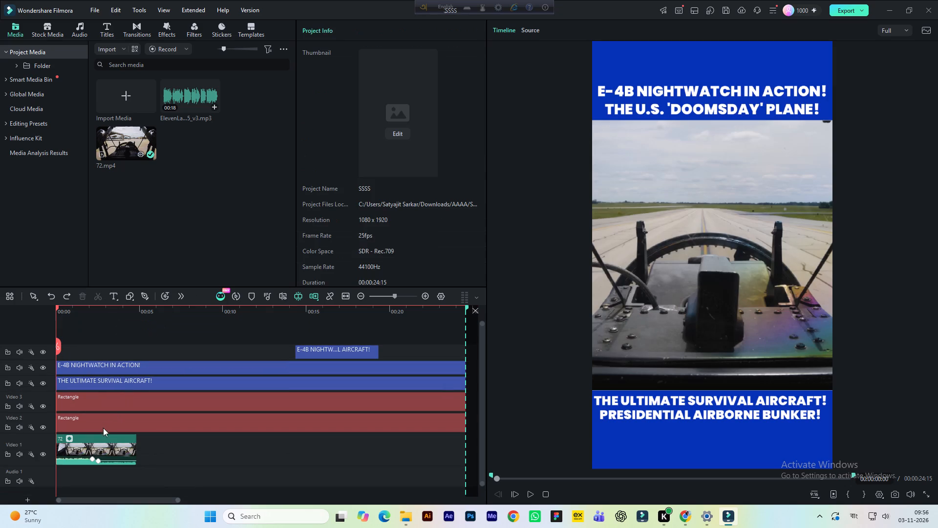
# Move the remaining 72 clip off Video 1 onto a new track above both full-length headline titles, starting at 00:00.
pyautogui.click(103, 443)
pyautogui.moveTo(92, 451); pyautogui.dragTo(214, 460)
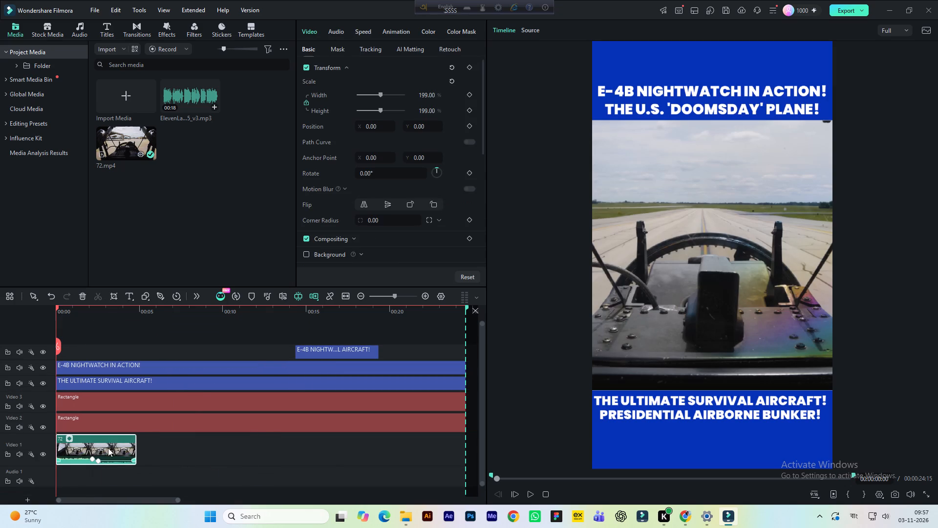
pyautogui.click(173, 444)
pyautogui.click(86, 443)
pyautogui.moveTo(84, 445); pyautogui.dragTo(87, 315)
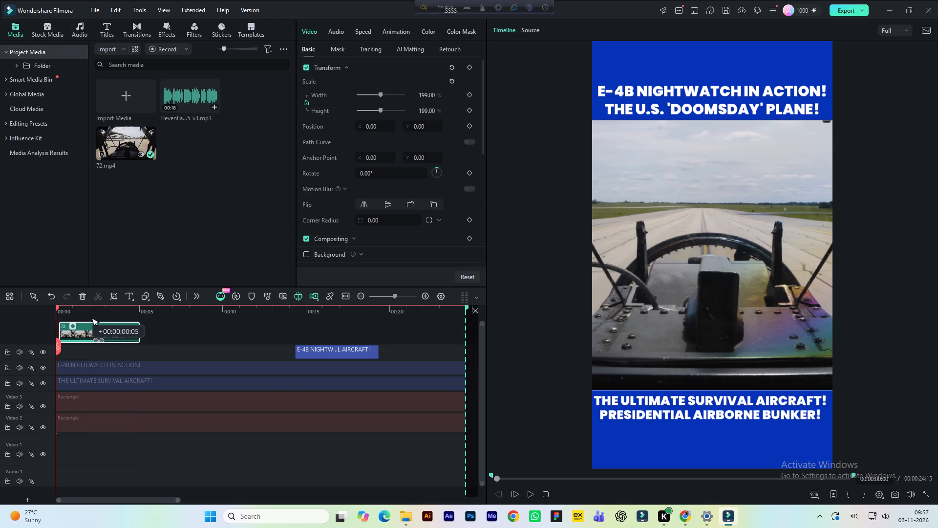
pyautogui.moveTo(87, 315); pyautogui.dragTo(81, 314)
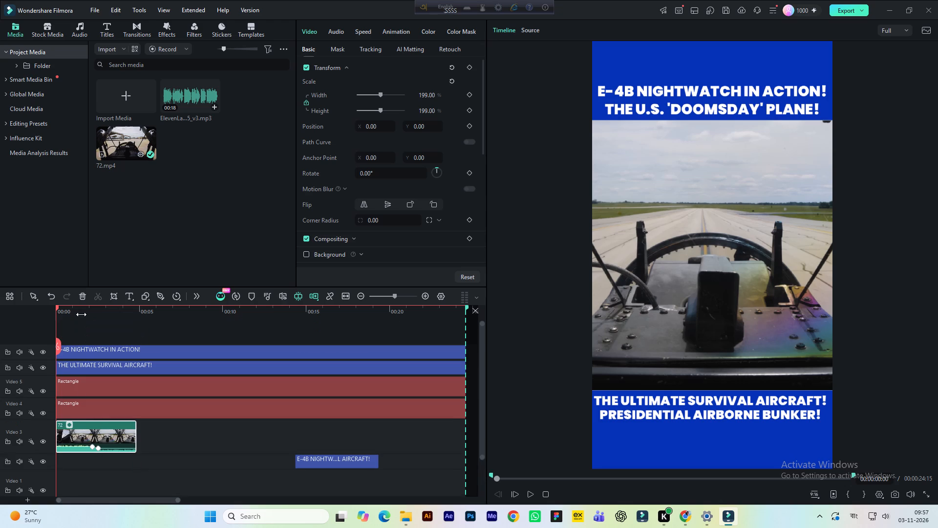
pyautogui.moveTo(107, 440); pyautogui.dragTo(106, 377)
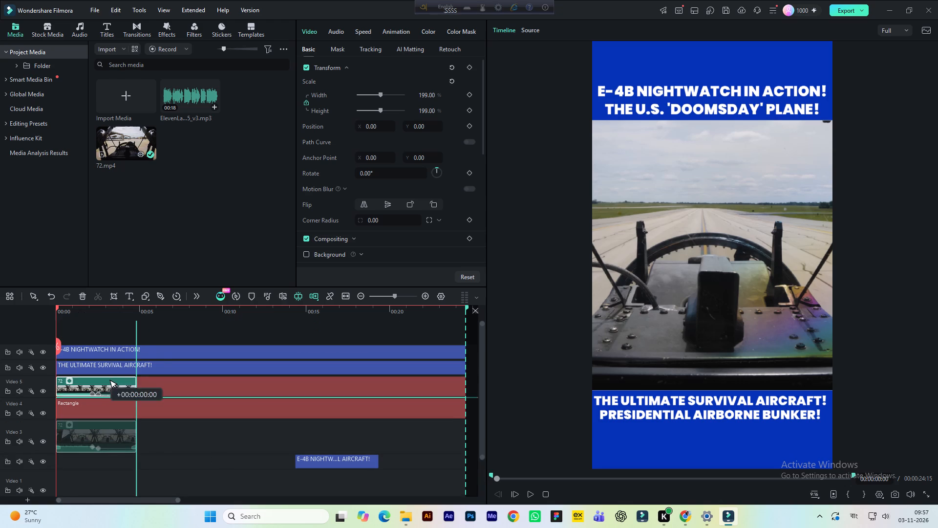
pyautogui.moveTo(106, 377); pyautogui.dragTo(106, 330)
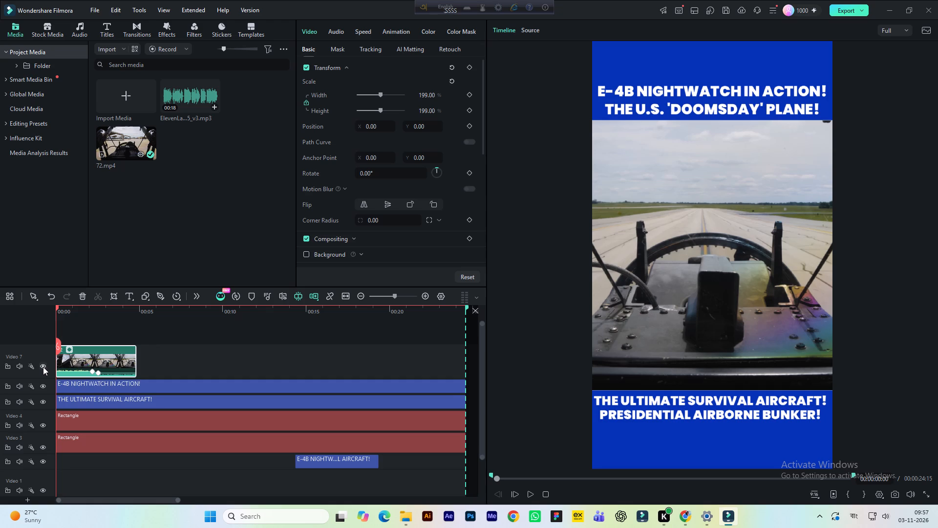
# Move the short E-4B NIGHTWATCH aircraft title up to the top track beside the 72 clip, keeping its start time.
pyautogui.click(335, 460)
pyautogui.moveTo(346, 461); pyautogui.dragTo(345, 376)
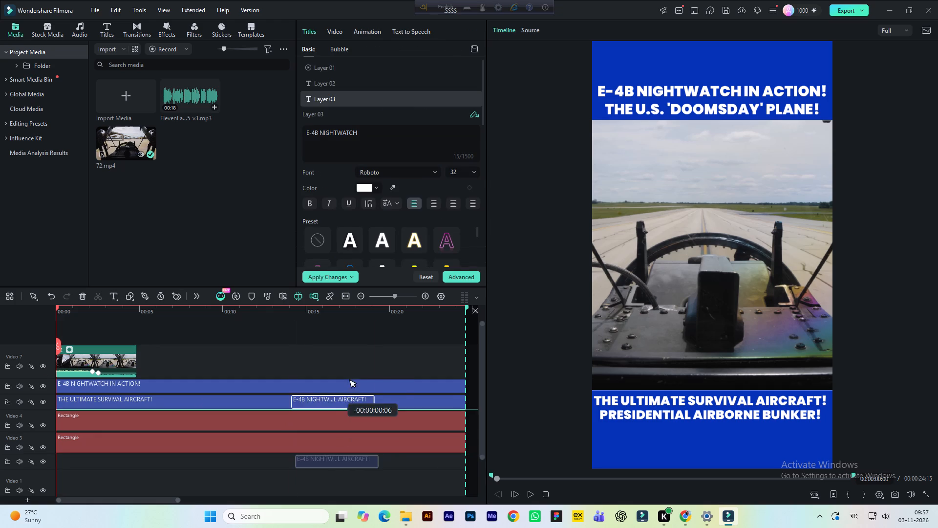
pyautogui.moveTo(345, 376); pyautogui.dragTo(347, 362)
# Delete the last remaining 72 clip from the top track.
pyautogui.click(116, 358)
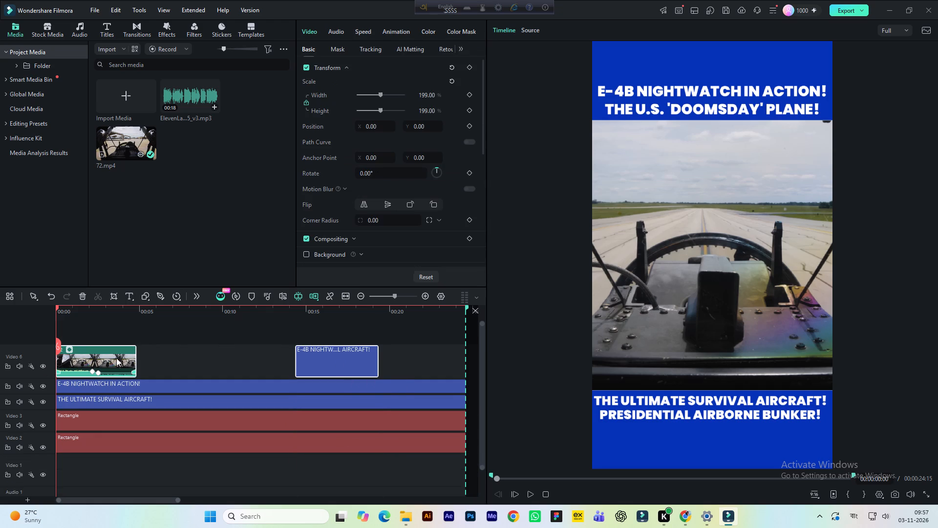
pyautogui.press('Delete')
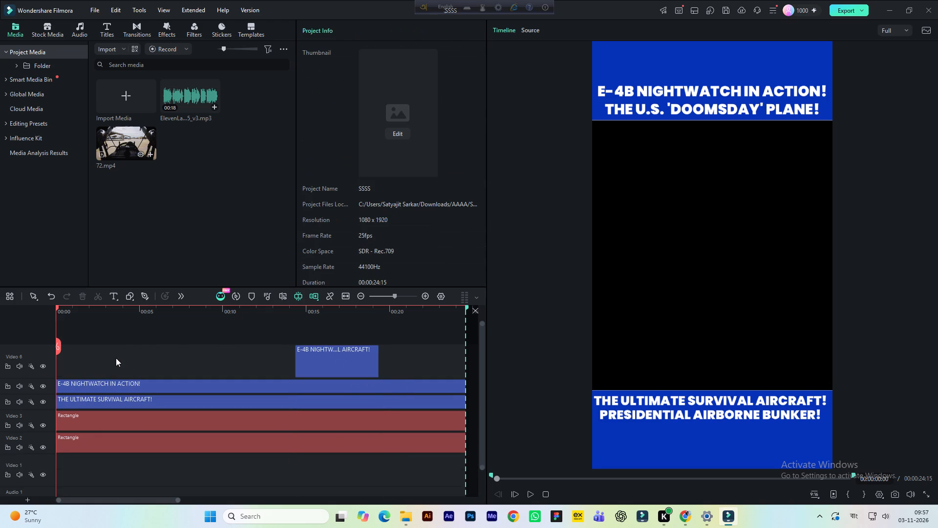
# Delete the ElevenLabs voiceover MP3 and 72.mp4 from the project media, and save the project.
pyautogui.click(87, 314)
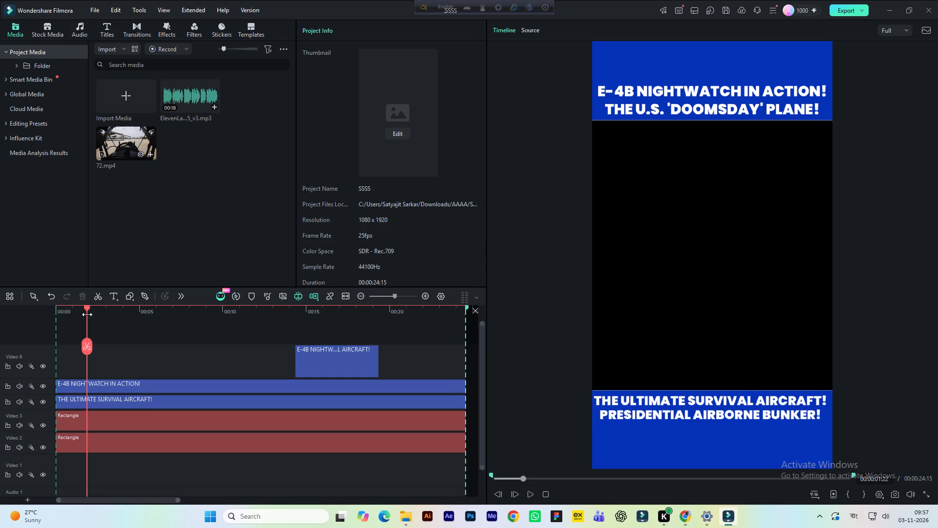
pyautogui.moveTo(130, 207); pyautogui.dragTo(155, 180)
pyautogui.moveTo(205, 154); pyautogui.dragTo(231, 76)
pyautogui.press('Return')
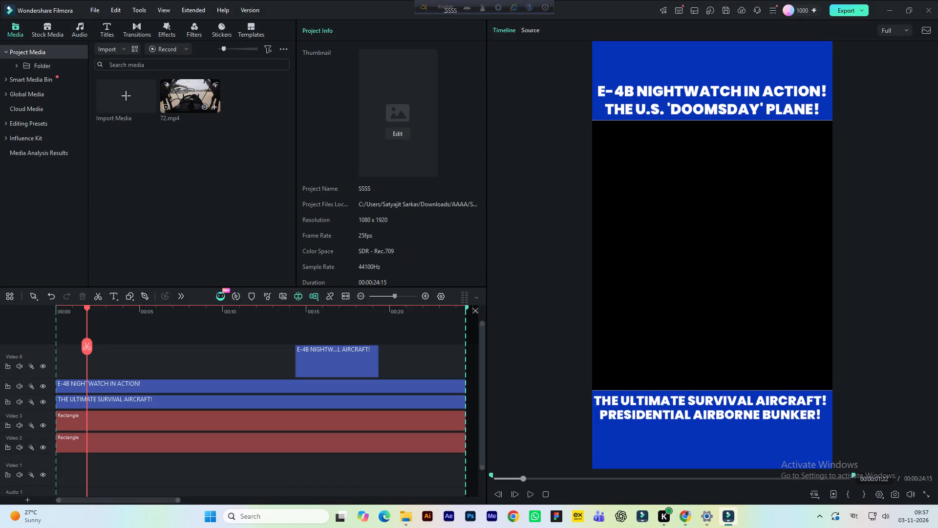
pyautogui.moveTo(179, 134); pyautogui.dragTo(226, 83)
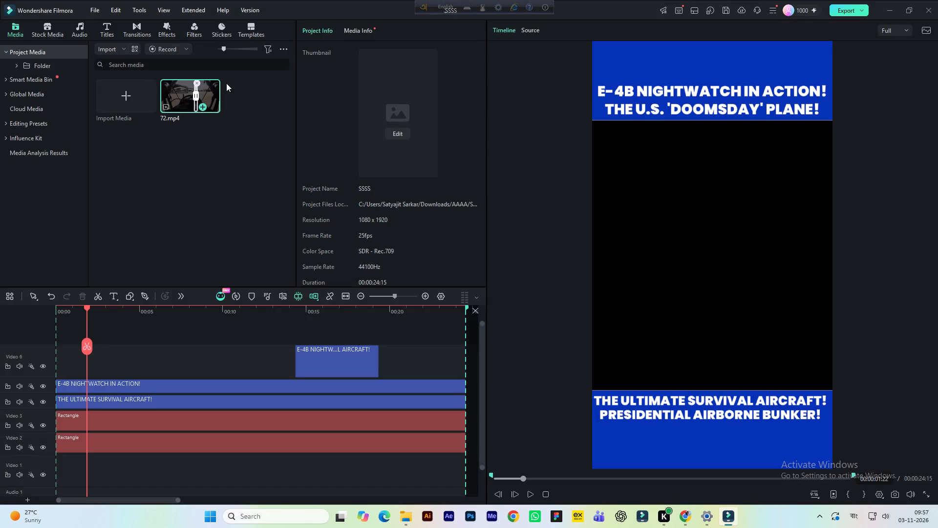
pyautogui.press('Delete')
pyautogui.press('Return')
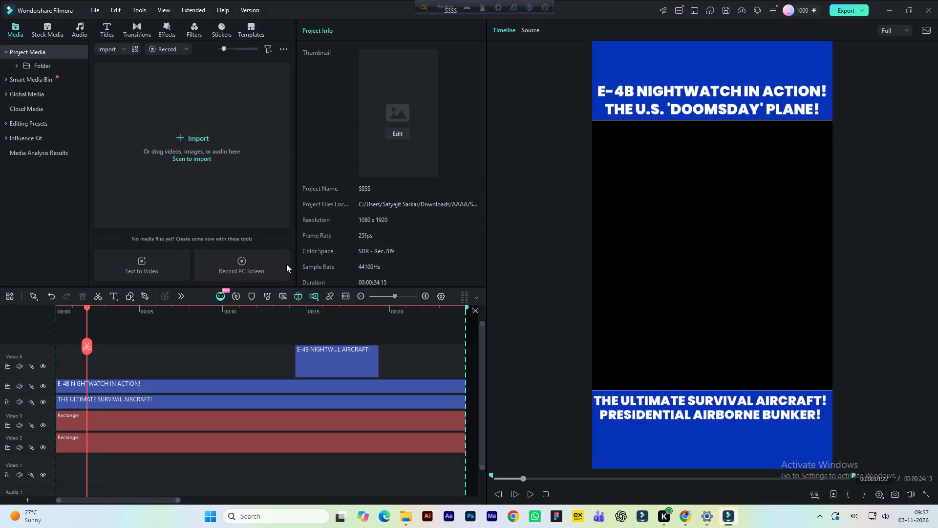
pyautogui.hotkey('ctrl', 's')
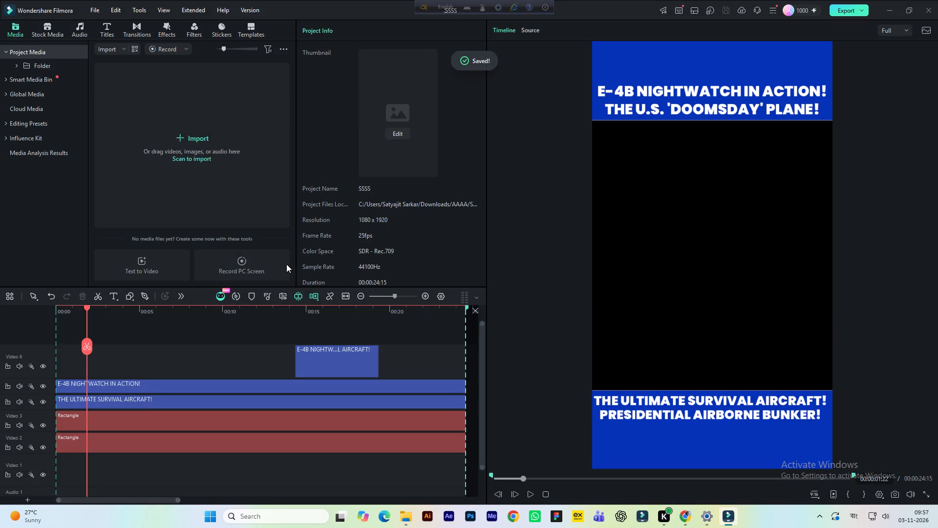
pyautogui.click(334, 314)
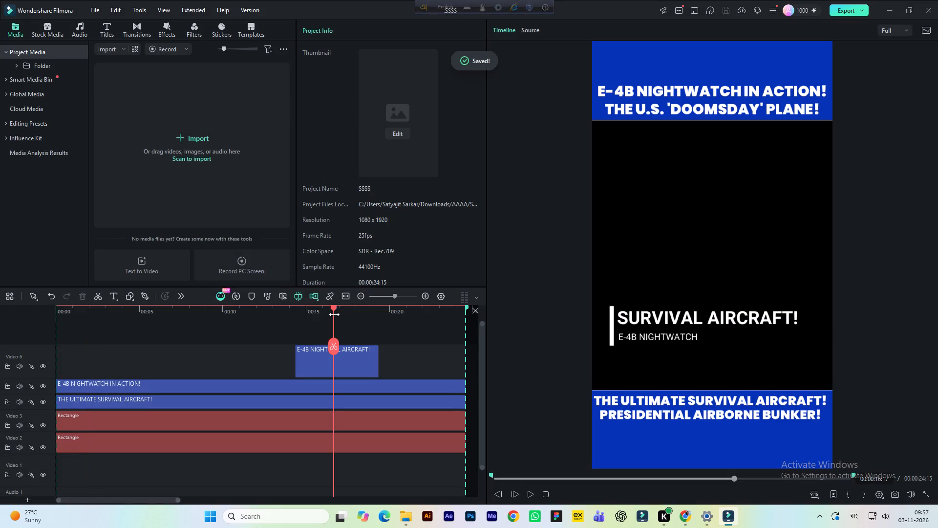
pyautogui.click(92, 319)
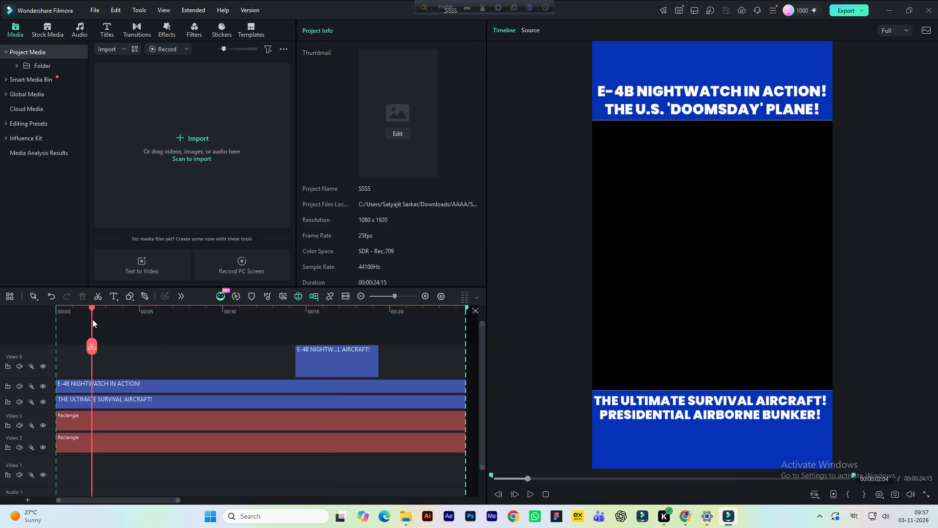
# Import the video 71.mp4 from the Pre folder into the project media, and save the project.
pyautogui.click(188, 136)
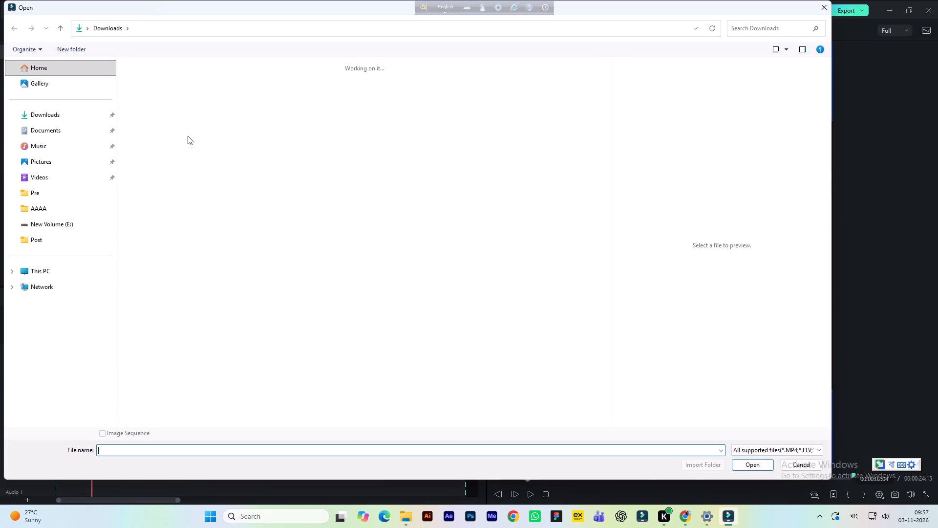
pyautogui.click(64, 190)
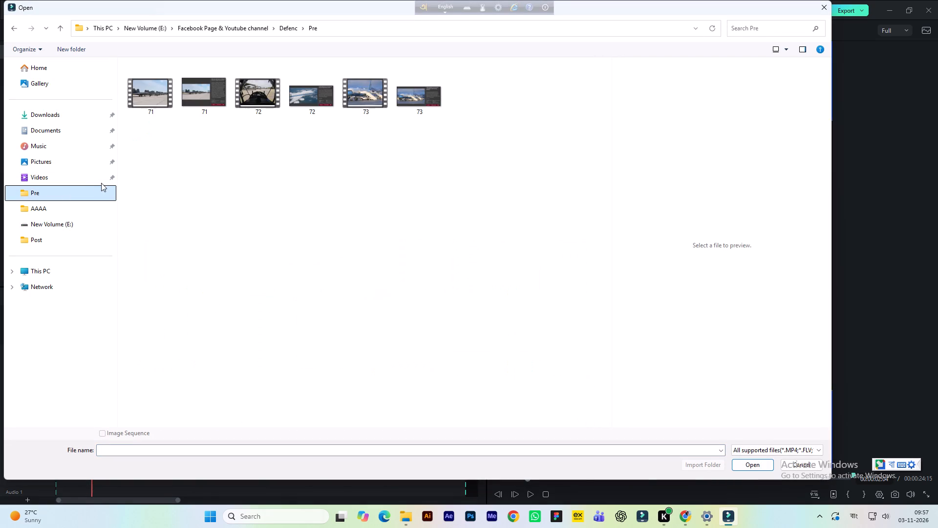
pyautogui.click(150, 95)
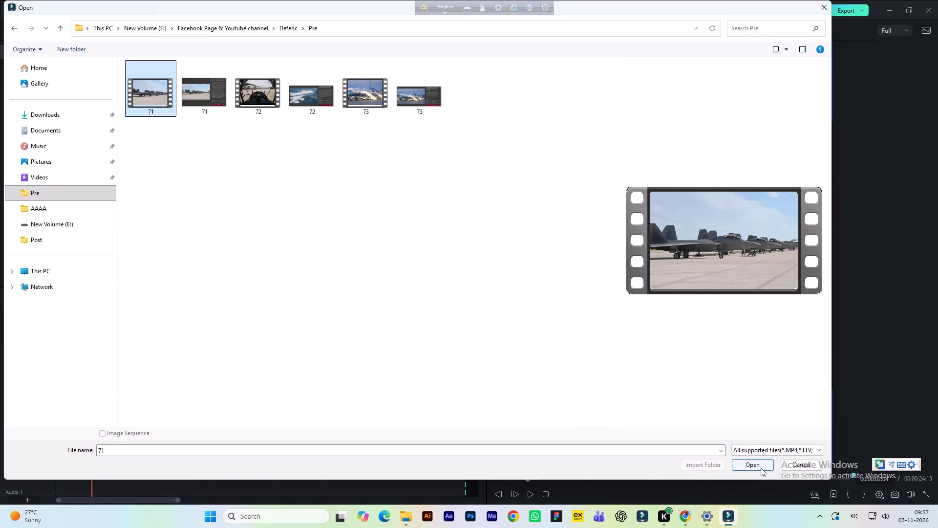
pyautogui.click(759, 466)
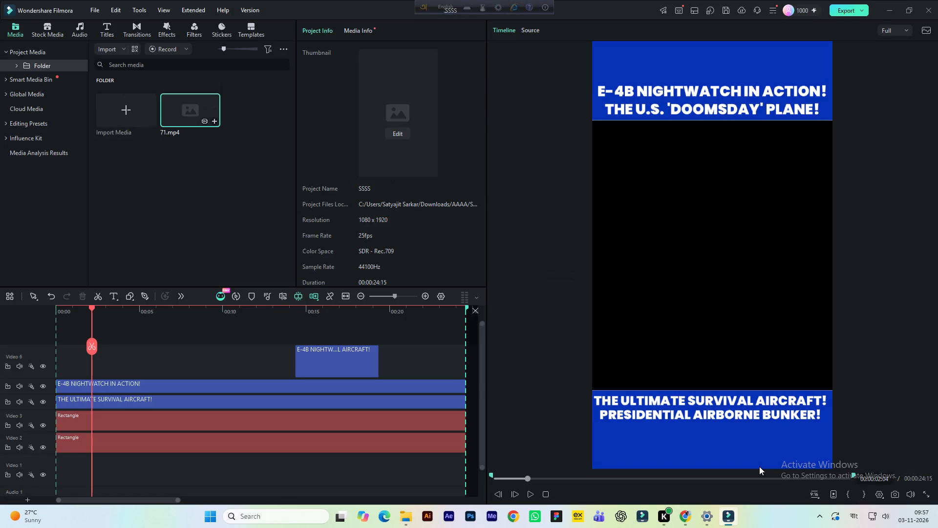
pyautogui.hotkey('ctrl', 's')
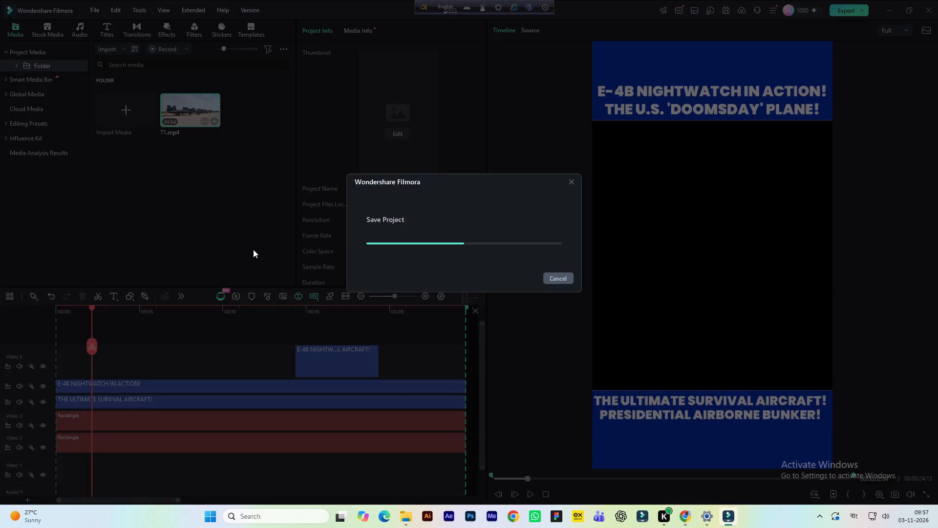
# Move the short E-4B NIGHTWATCH aircraft title earlier on Video 6, starting at about 00:04.
pyautogui.click(324, 361)
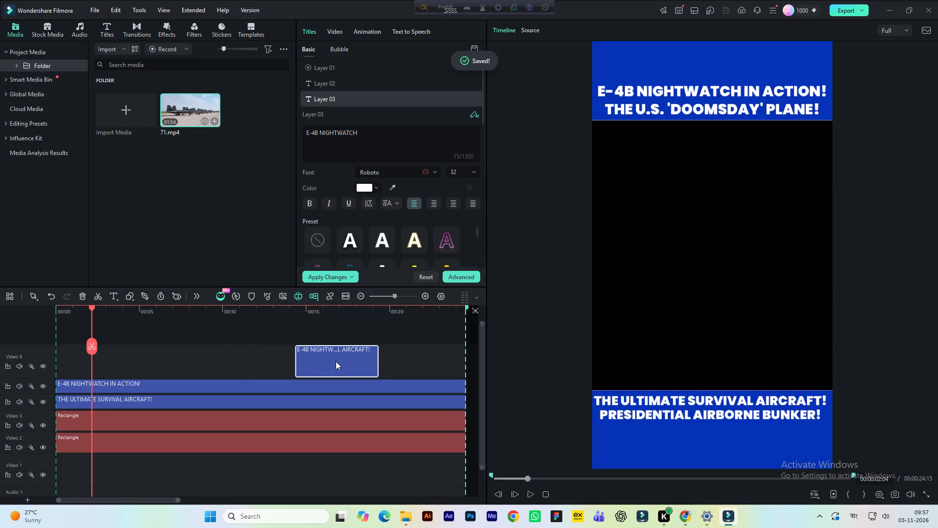
pyautogui.moveTo(336, 361); pyautogui.dragTo(168, 359)
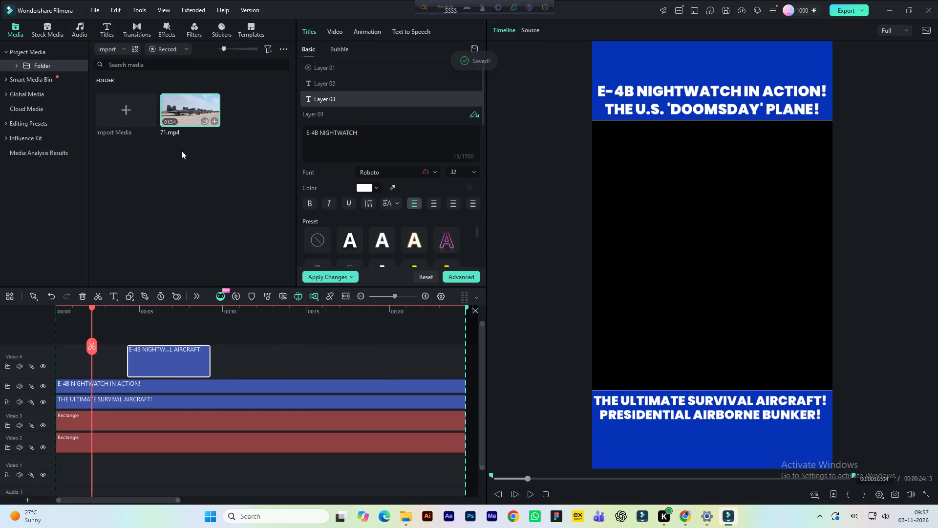
pyautogui.click(181, 110)
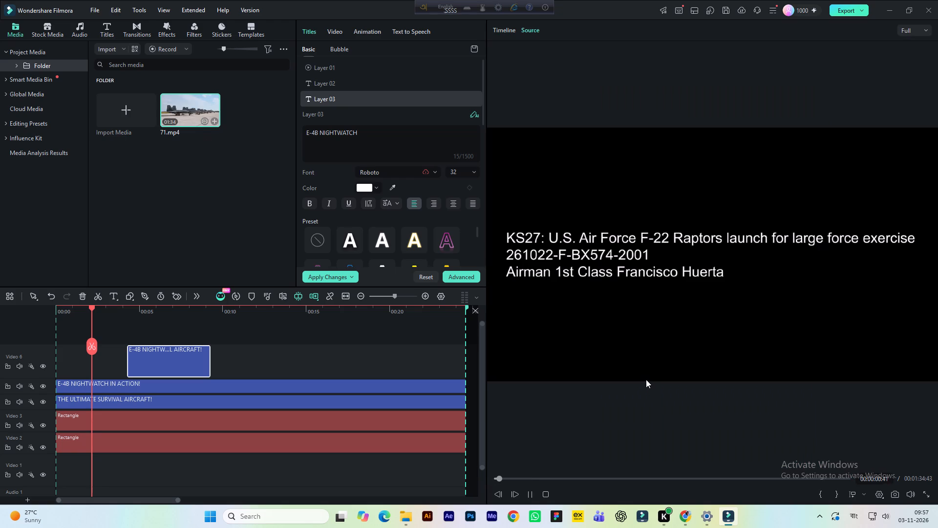
pyautogui.press('space')
pyautogui.click(172, 319)
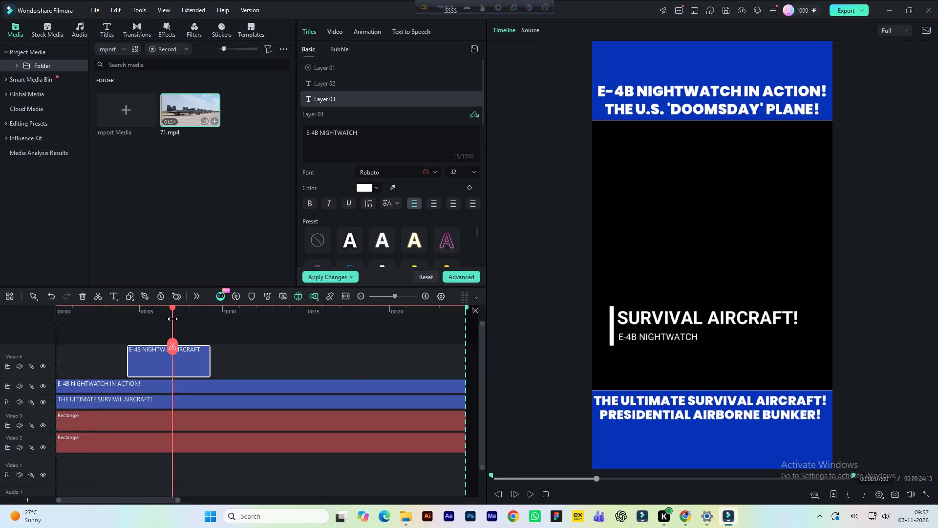
pyautogui.click(198, 114)
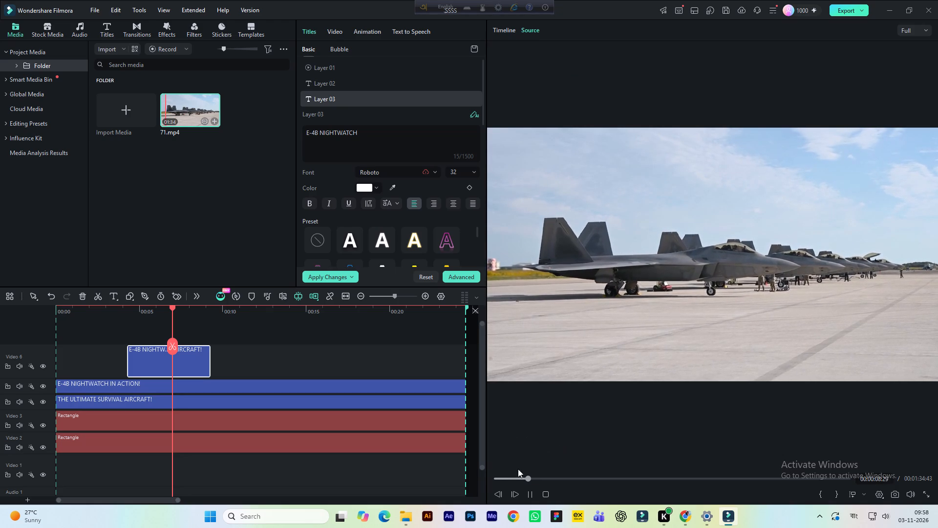
pyautogui.click(535, 477)
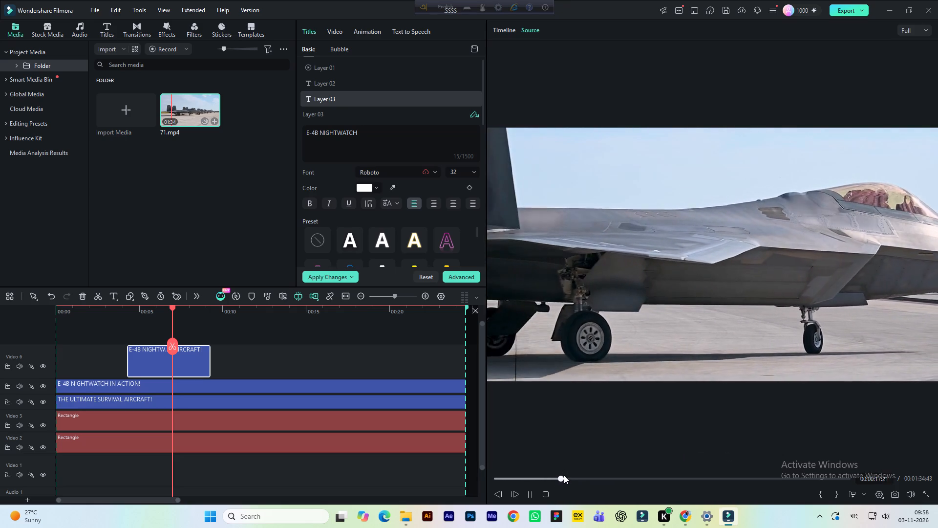
pyautogui.click(567, 477)
pyautogui.click(576, 478)
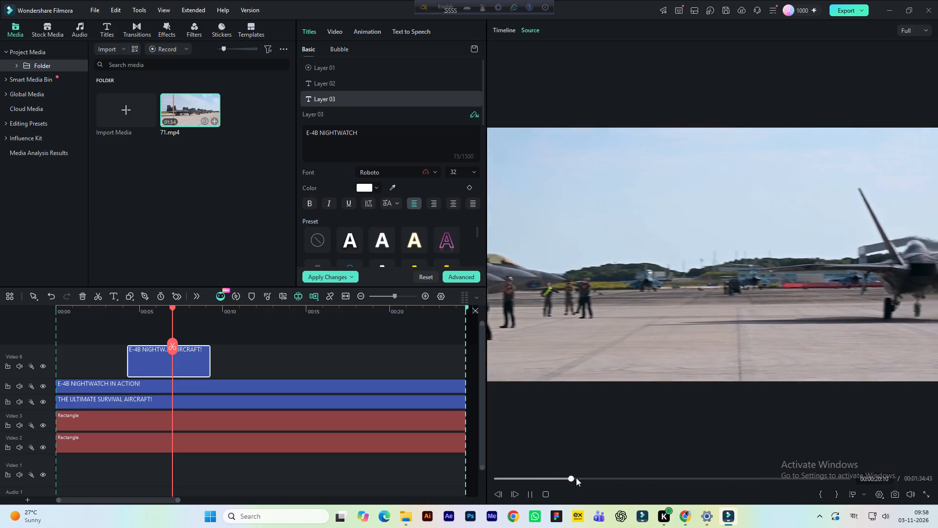
pyautogui.click(588, 477)
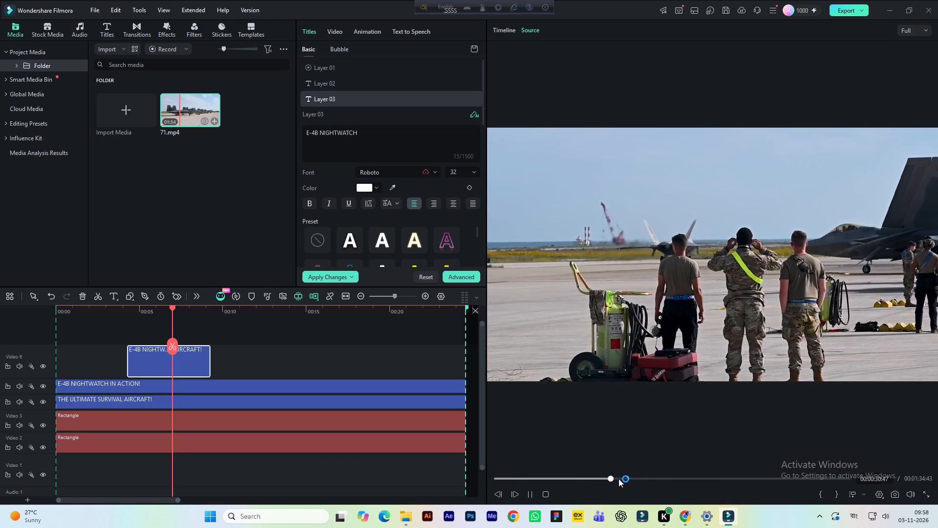
pyautogui.click(620, 478)
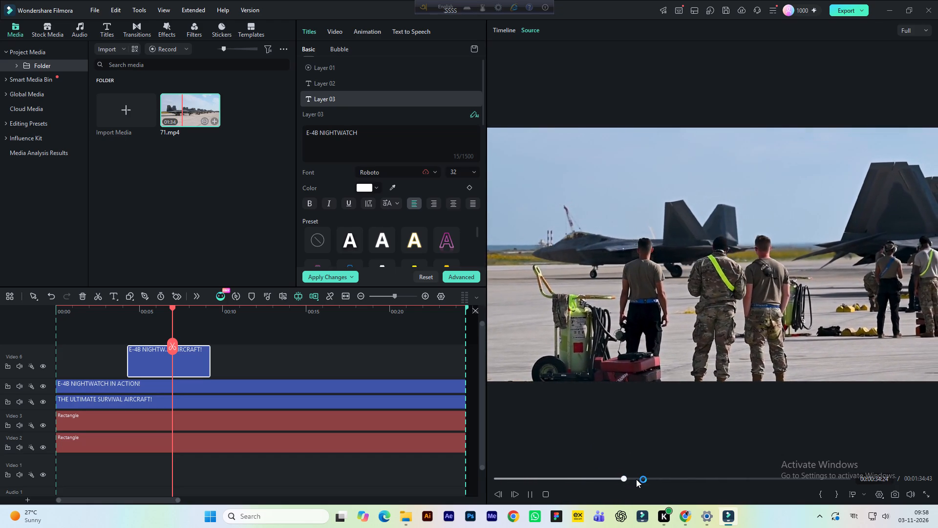
pyautogui.click(636, 479)
pyautogui.click(652, 476)
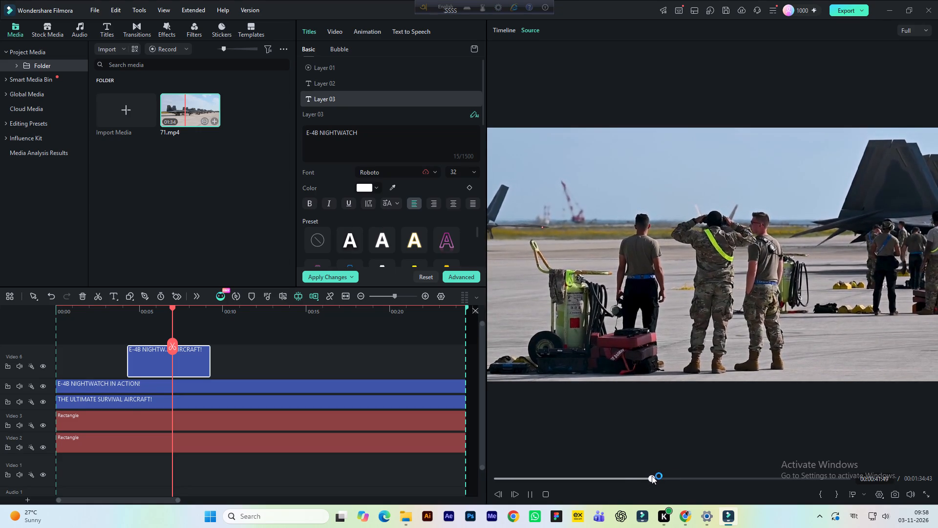
pyautogui.click(649, 479)
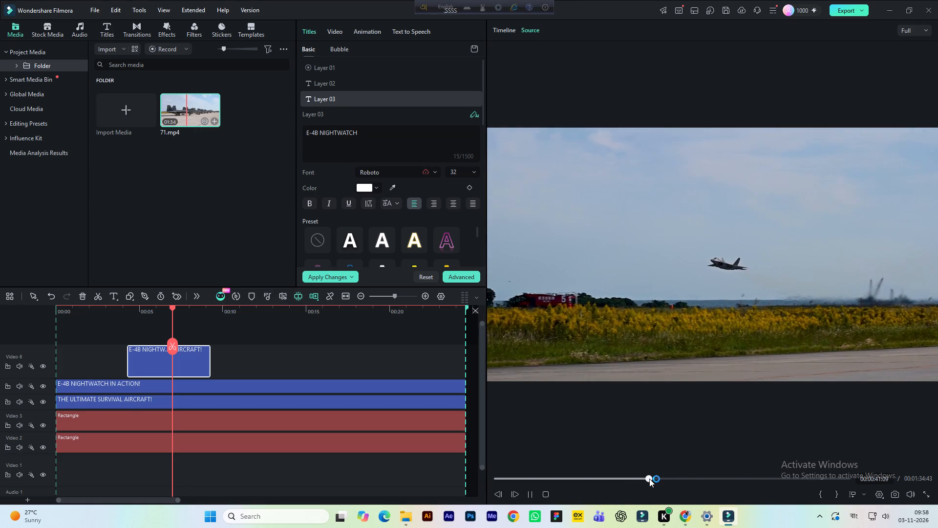
pyautogui.click(640, 478)
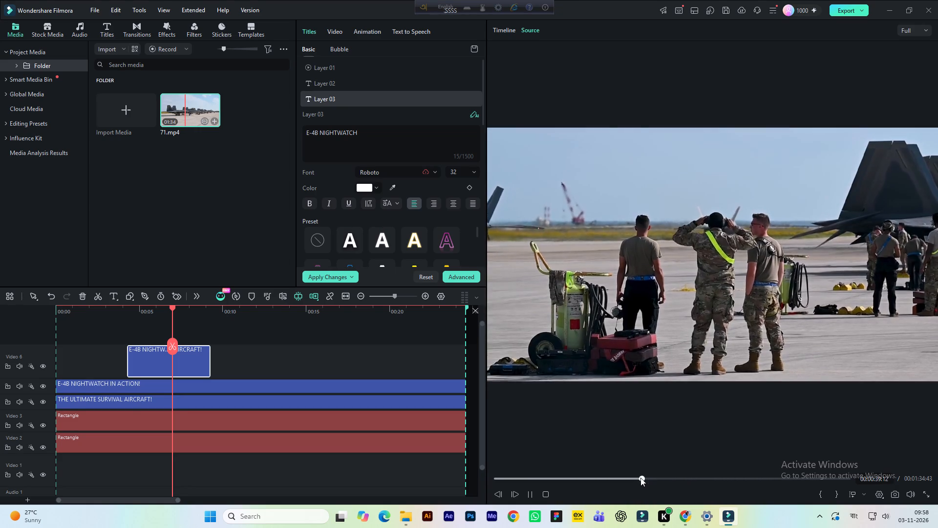
pyautogui.click(627, 479)
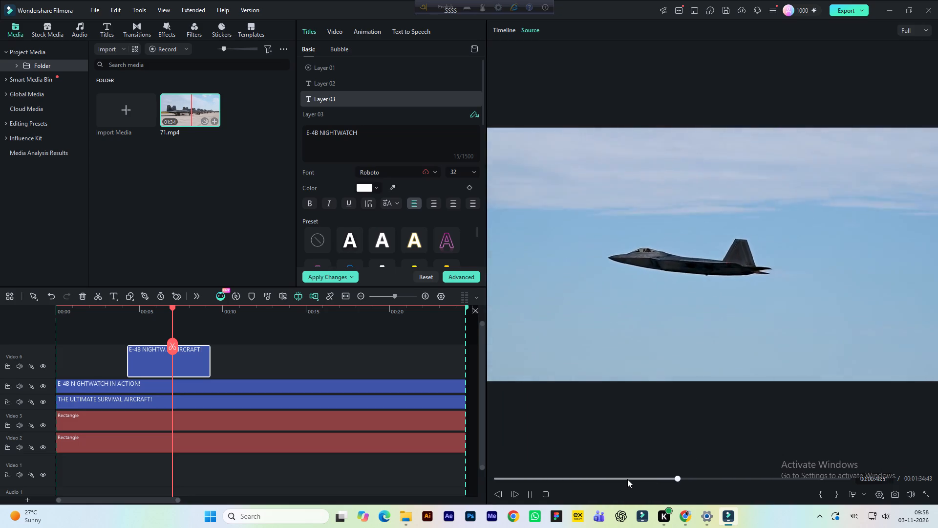
pyautogui.click(694, 480)
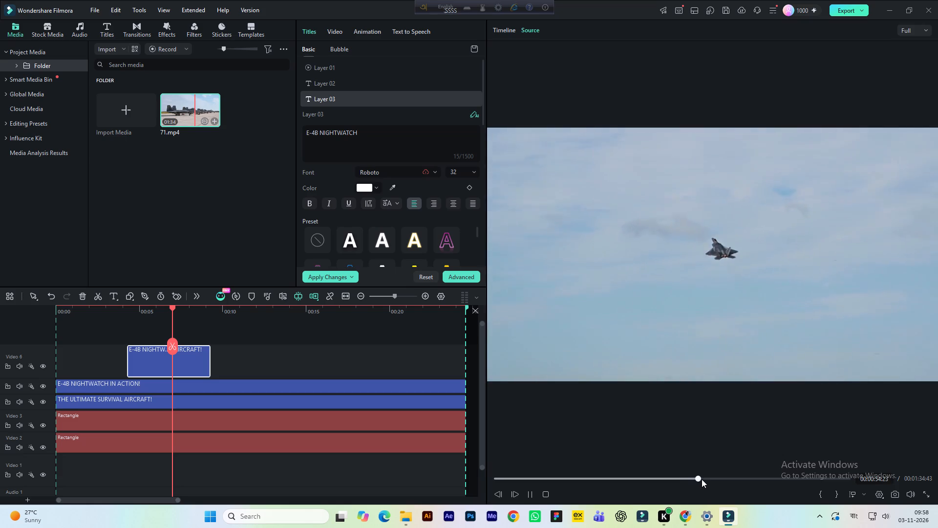
pyautogui.click(711, 478)
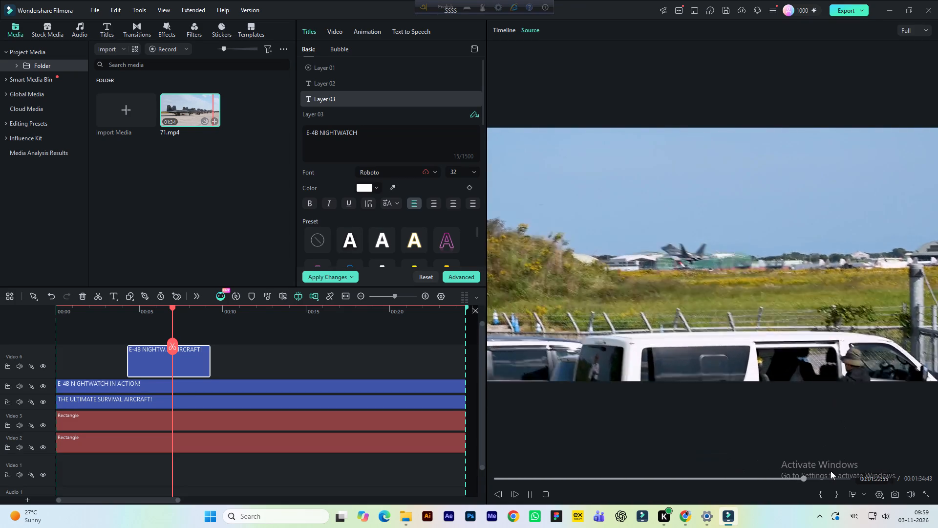
pyautogui.click(815, 477)
pyautogui.click(798, 482)
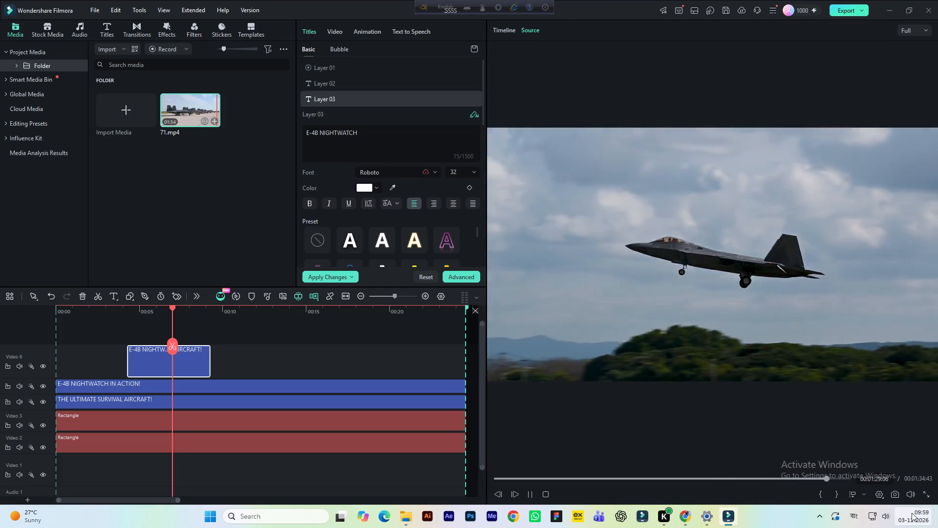
pyautogui.click(838, 477)
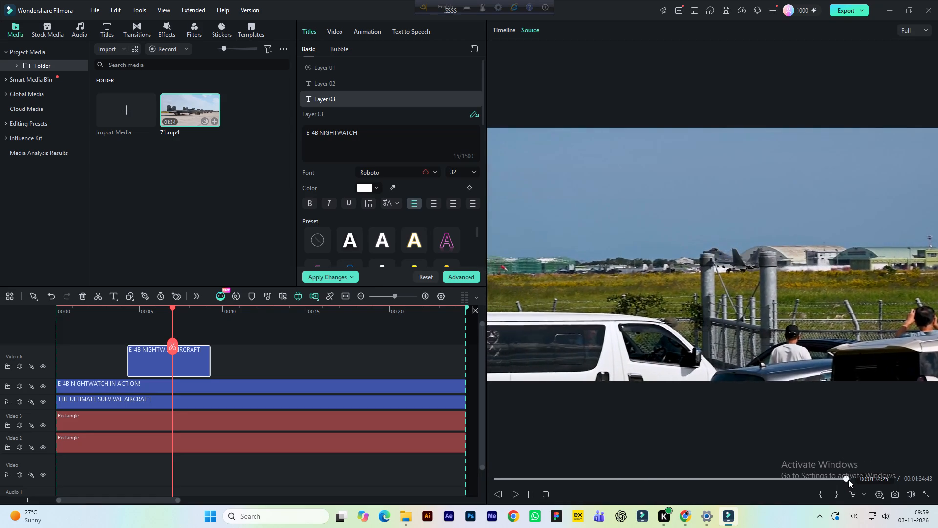
pyautogui.click(529, 492)
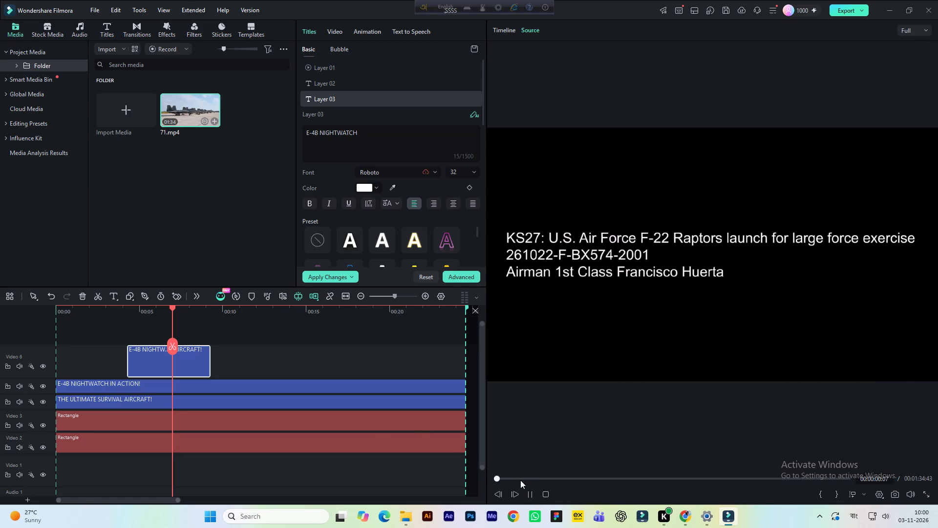
# Skim 71.mp4 in the source preview from the parked jets and ground crew through to the first F-22 takeoff and flight shots.
pyautogui.click(508, 478)
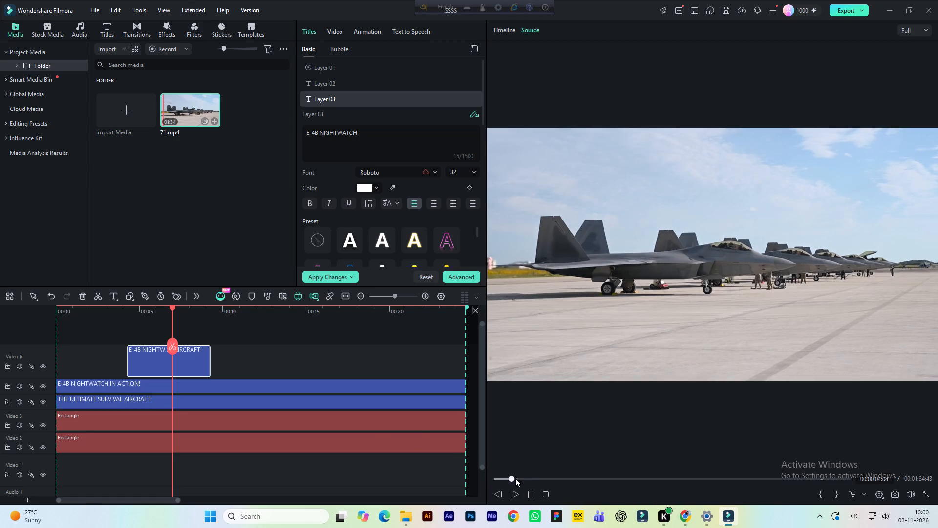
pyautogui.click(520, 478)
pyautogui.click(534, 478)
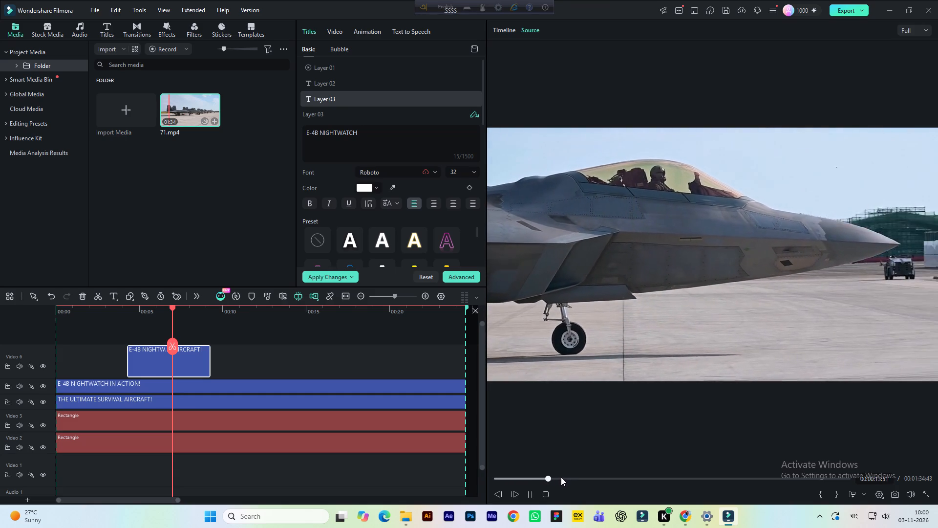
pyautogui.click(558, 479)
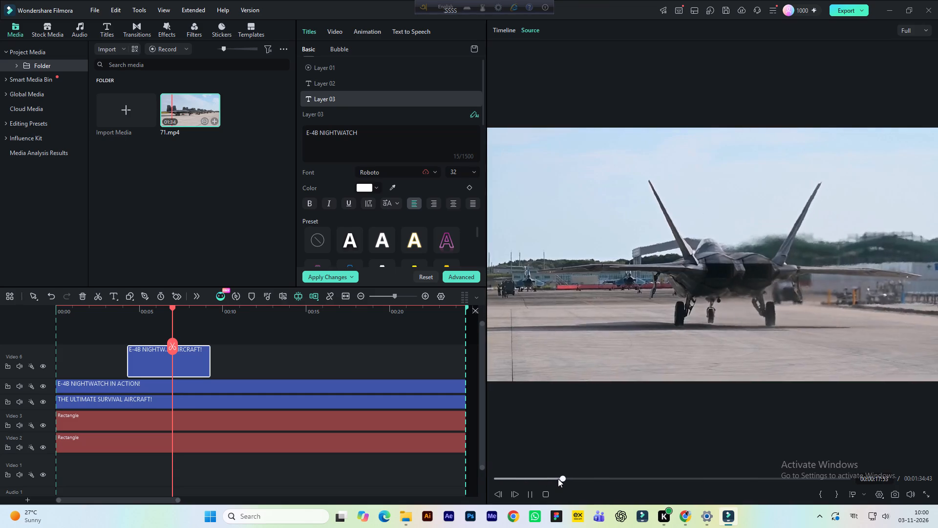
pyautogui.click(576, 478)
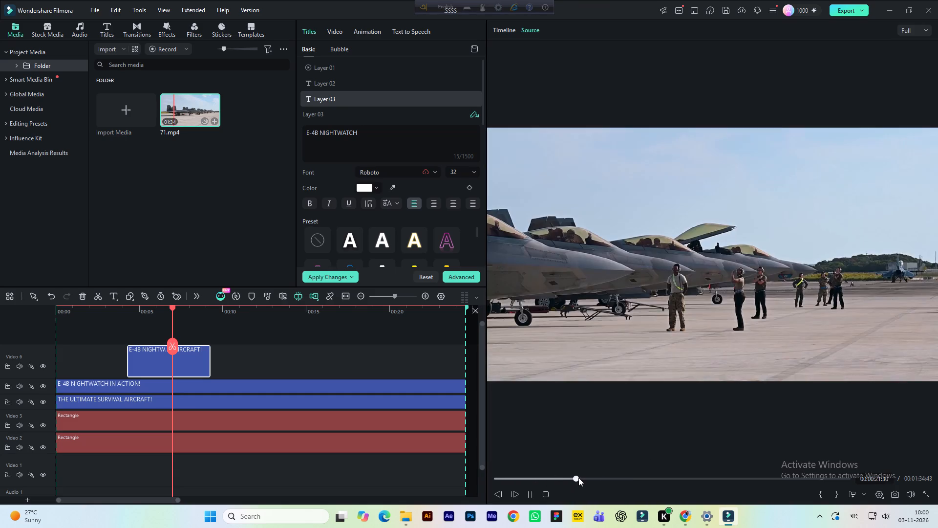
pyautogui.click(591, 479)
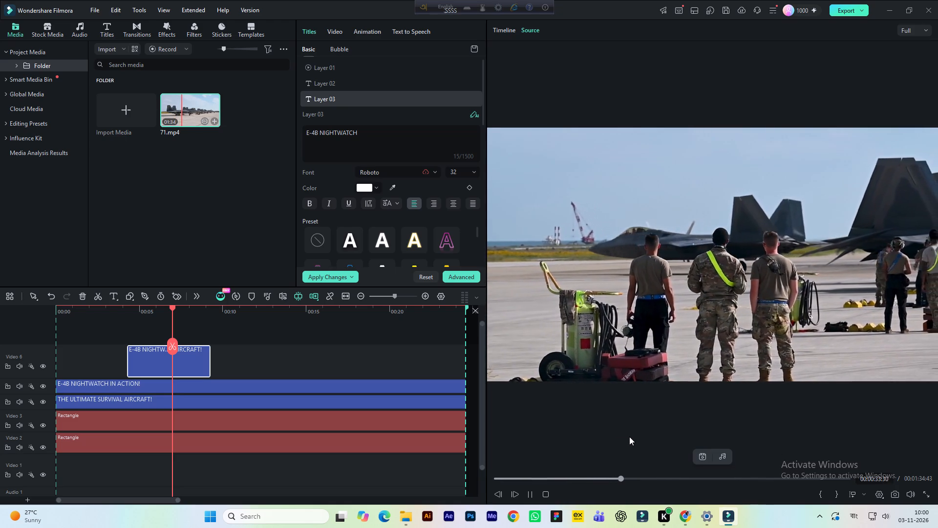
pyautogui.click(639, 479)
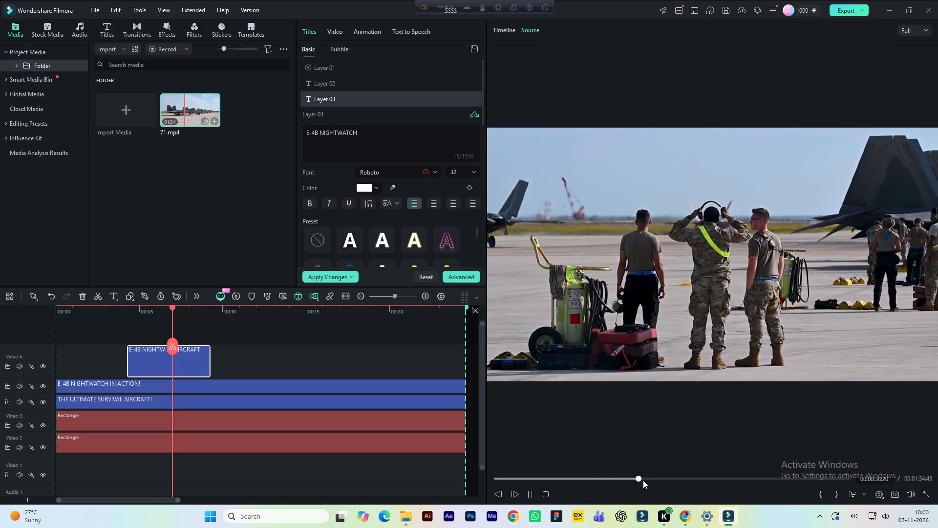
pyautogui.click(646, 479)
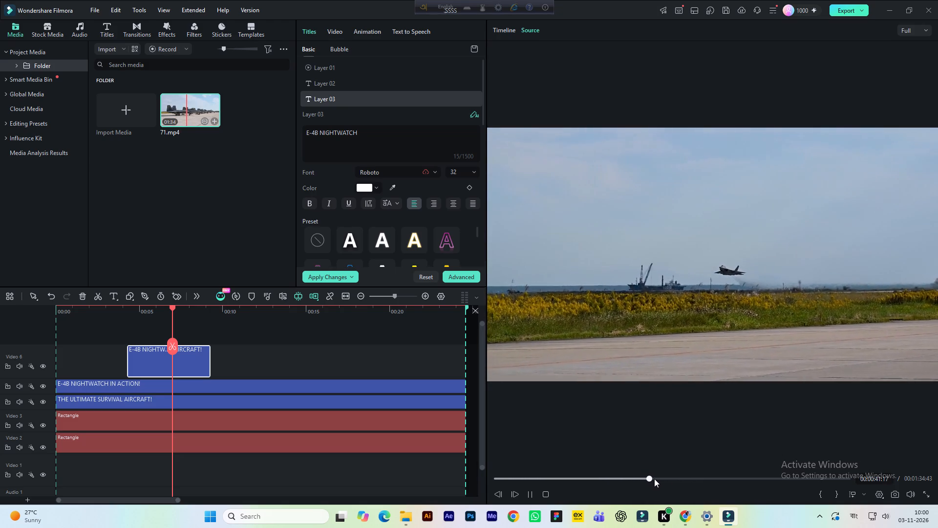
pyautogui.click(657, 479)
pyautogui.click(669, 479)
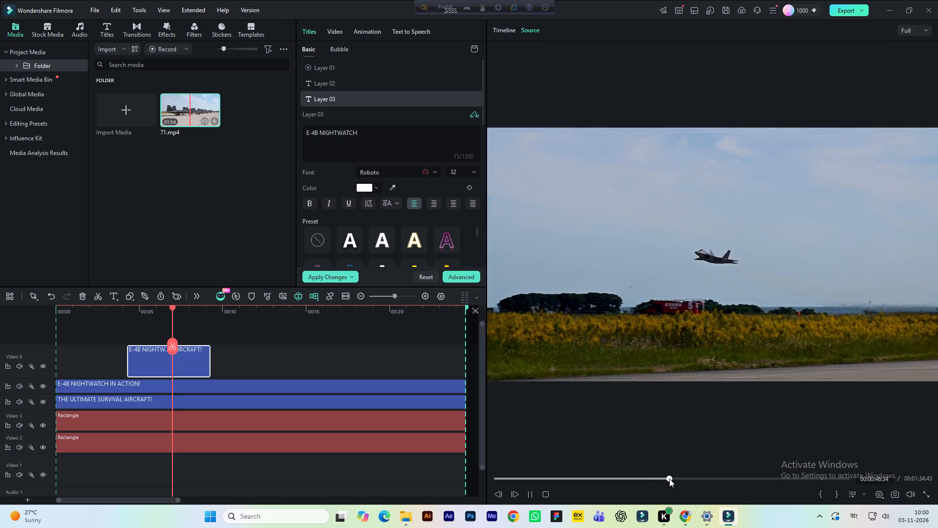
pyautogui.click(682, 479)
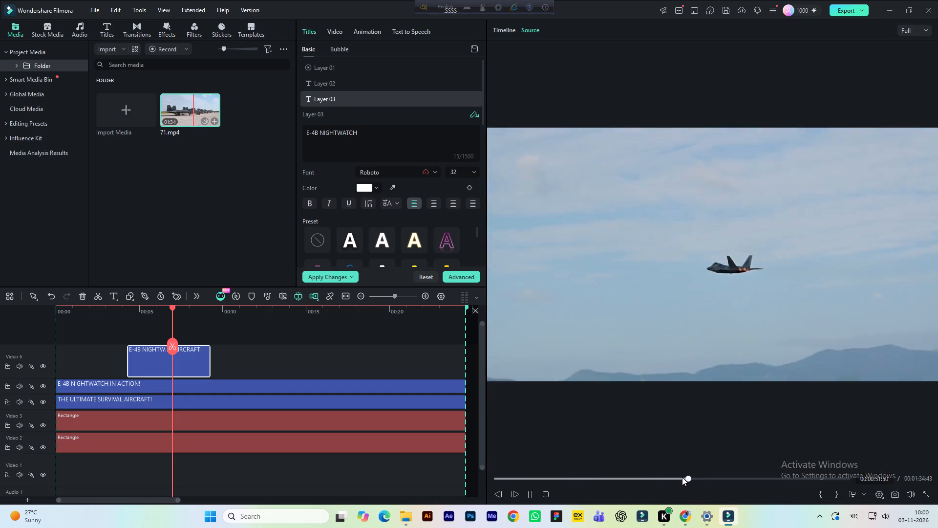
pyautogui.click(700, 479)
# Mark the in point of 71.mp4 at 00:00:40, where the ground-crew shot gives way to the F-22 takeoff.
pyautogui.click(663, 479)
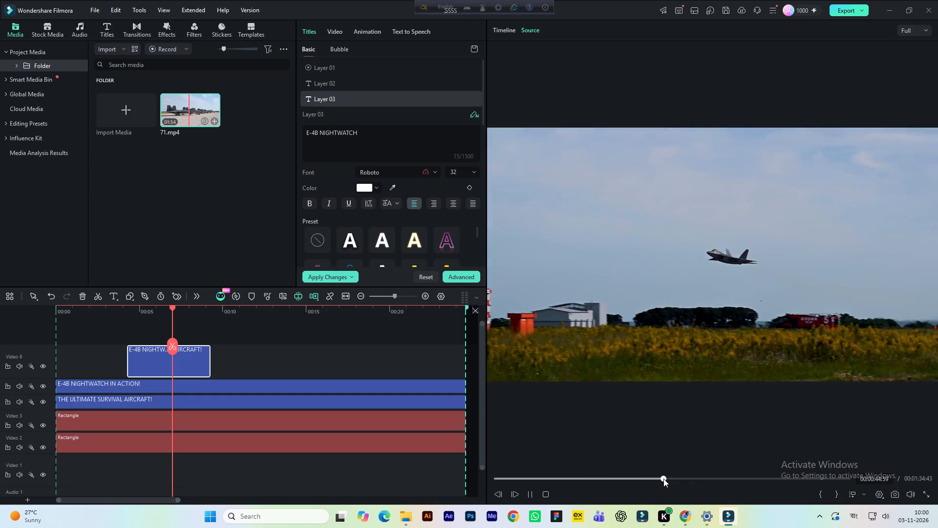
pyautogui.click(640, 480)
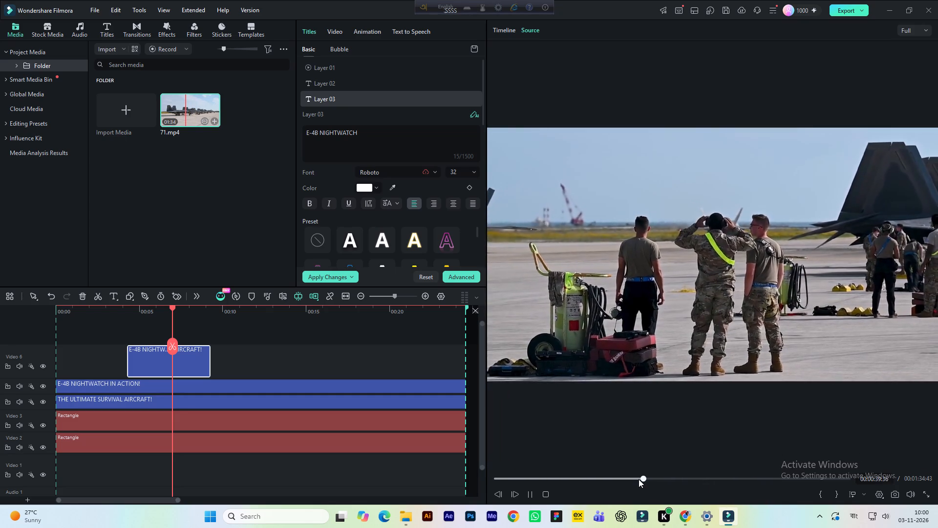
pyautogui.press('space')
pyautogui.click(639, 479)
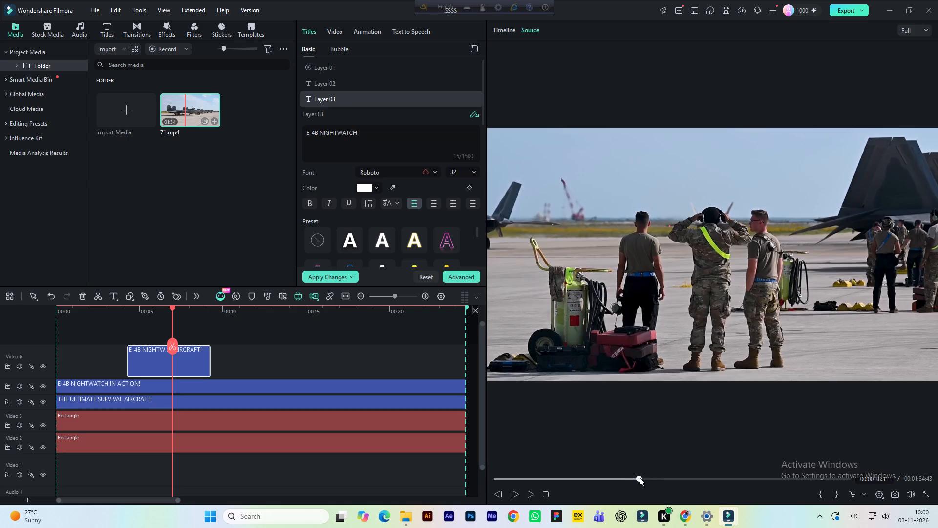
pyautogui.press('space')
pyautogui.press('space')
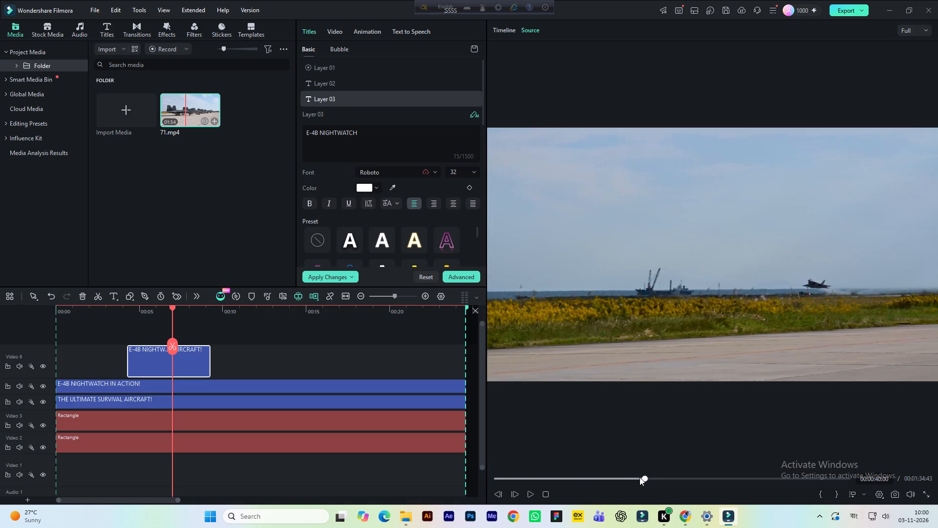
pyautogui.click(820, 497)
# Review the marked part of 71.mp4 in the source preview, from the first takeoff through the later flight shots to its end.
pyautogui.press('space')
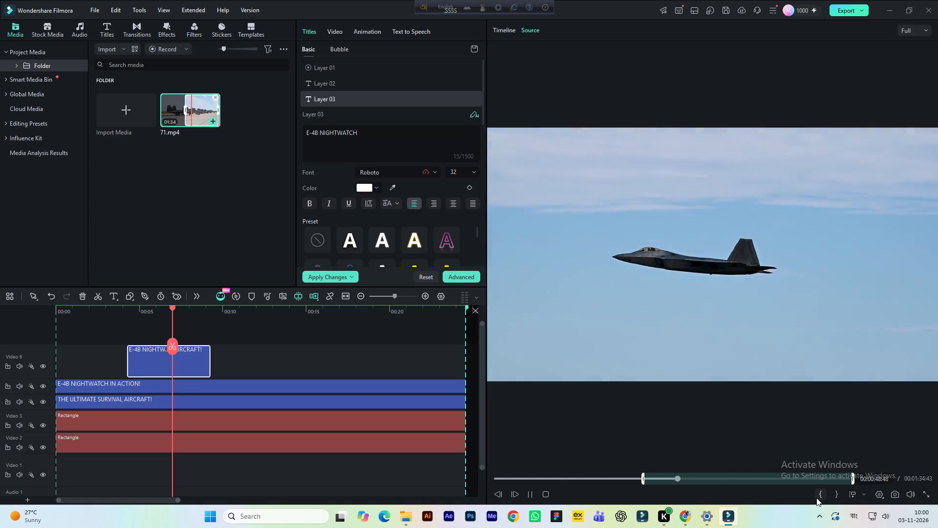
pyautogui.press('space')
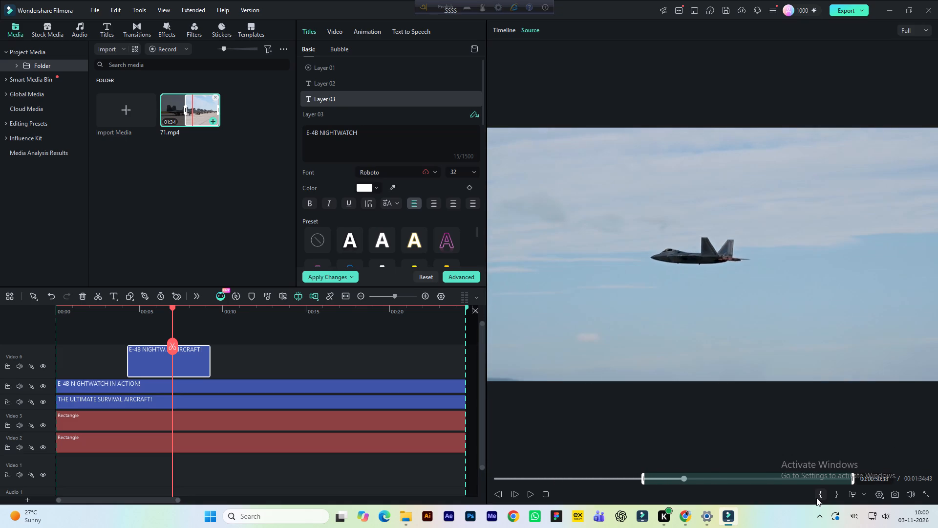
pyautogui.click(670, 478)
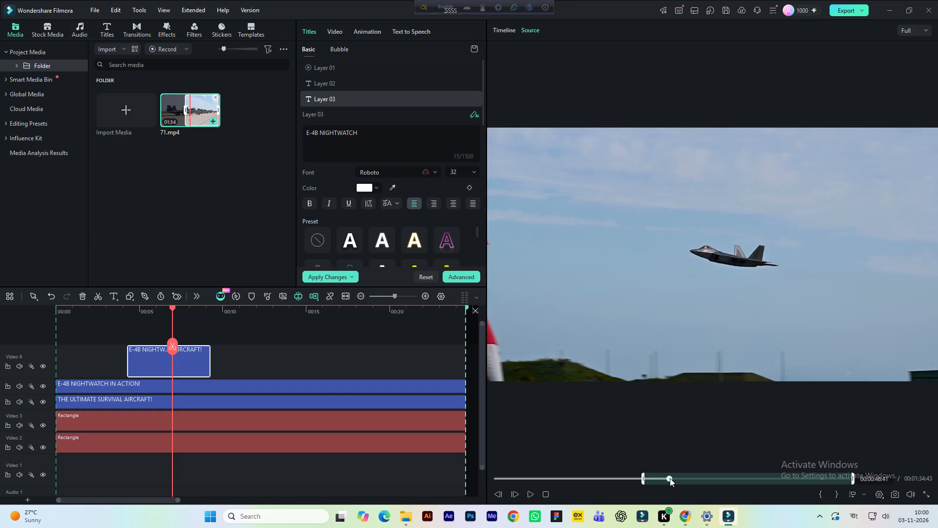
pyautogui.click(648, 480)
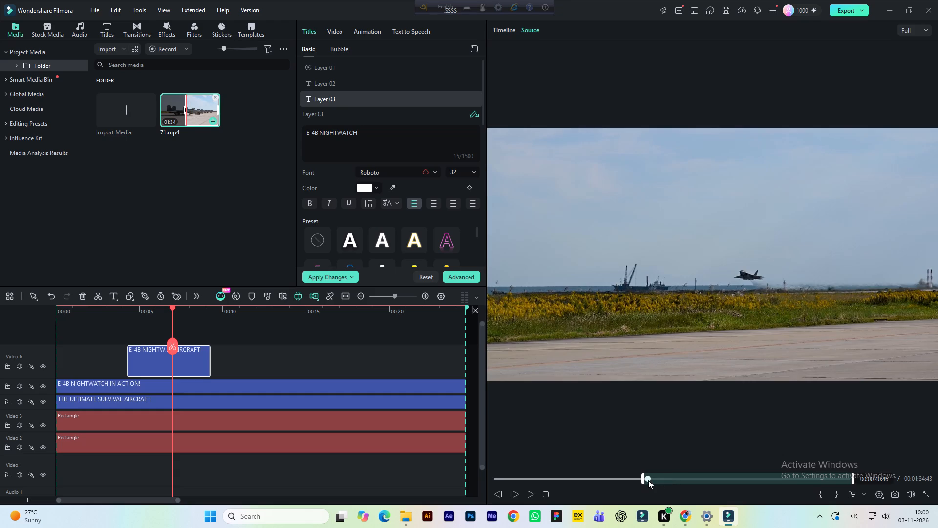
pyautogui.click(712, 480)
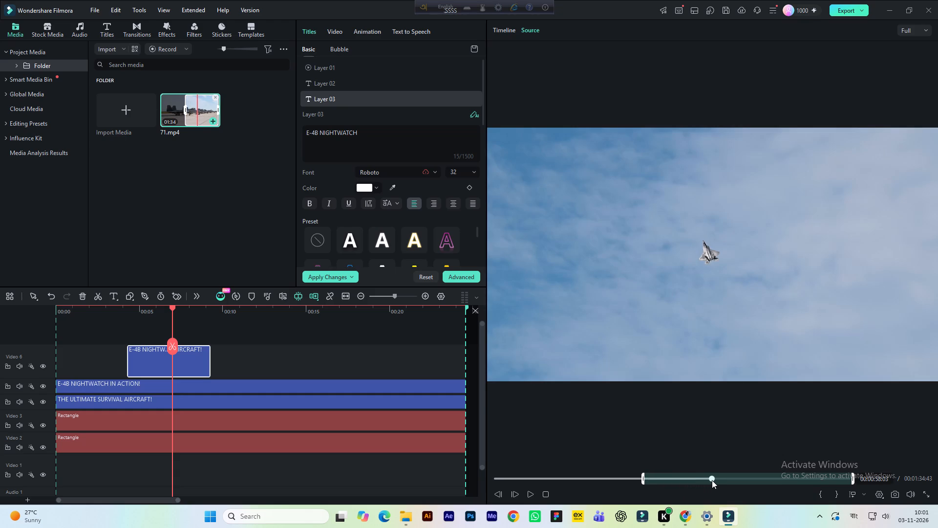
pyautogui.press('space')
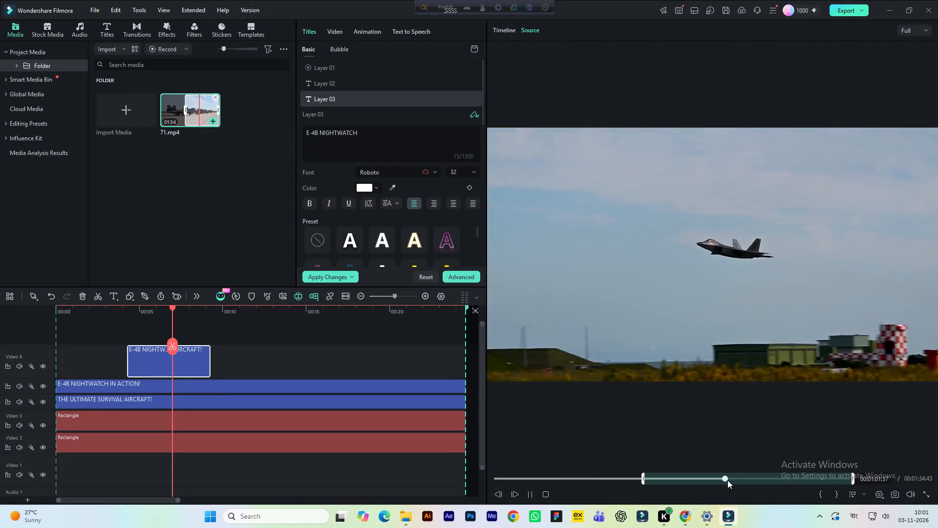
pyautogui.click(742, 480)
pyautogui.click(769, 479)
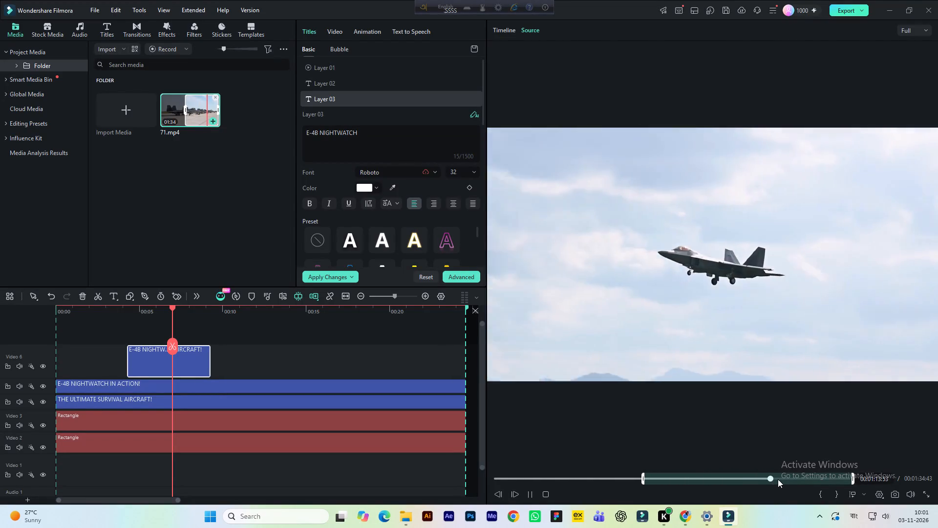
pyautogui.click(796, 480)
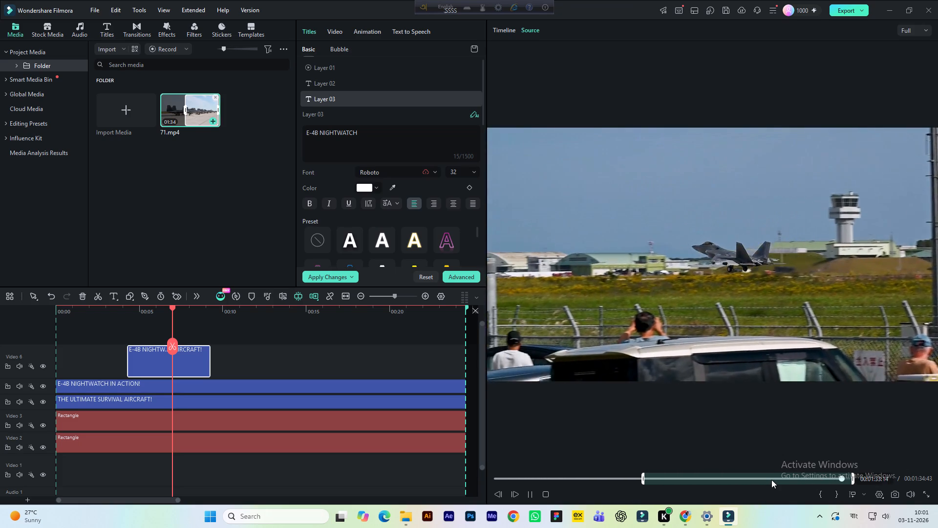
pyautogui.press('space')
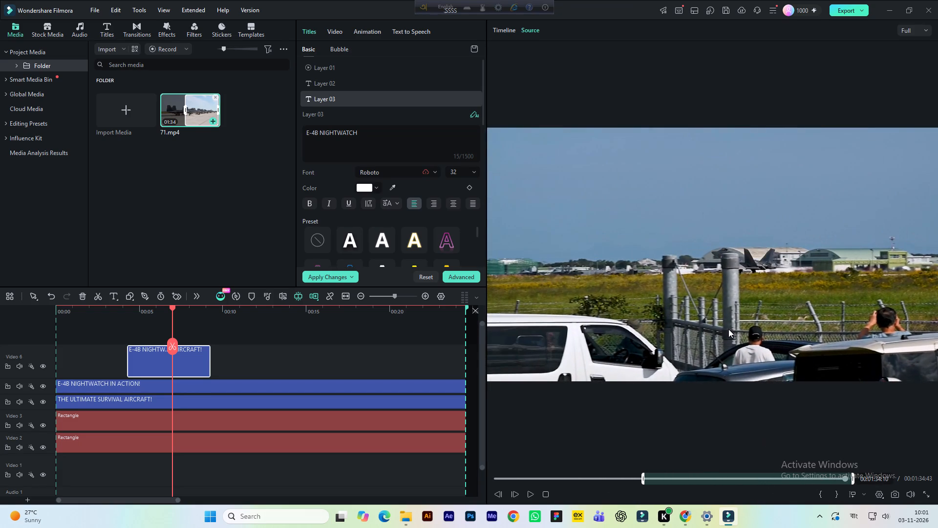
# Place the marked range of 71.mp4 on Video 1 at the start of the timeline, beneath the rectangles and titles.
pyautogui.moveTo(725, 325); pyautogui.dragTo(284, 464)
pyautogui.click(515, 278)
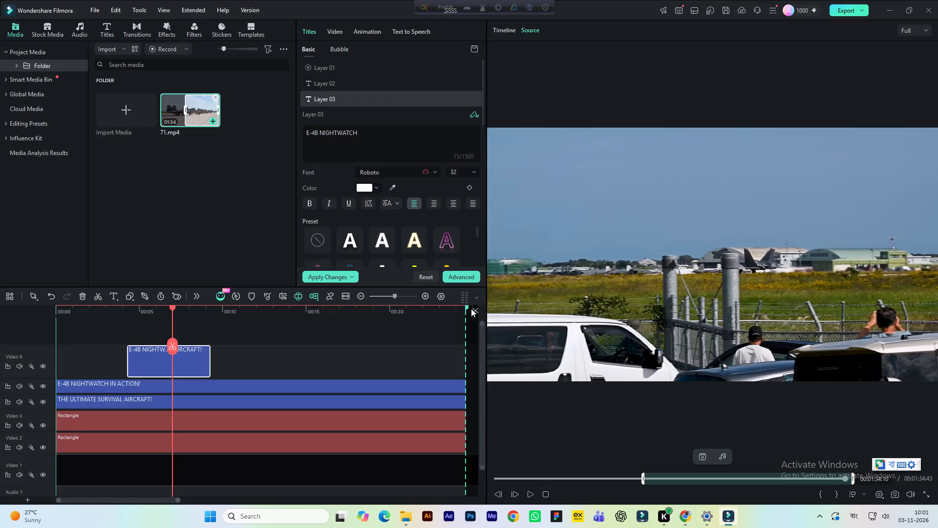
# Preview the F-22 clip under the title layout on the timeline, sampling it from about 00:01 to 00:23.
pyautogui.scroll(-2, 344, 396)
pyautogui.moveTo(307, 314); pyautogui.dragTo(286, 316)
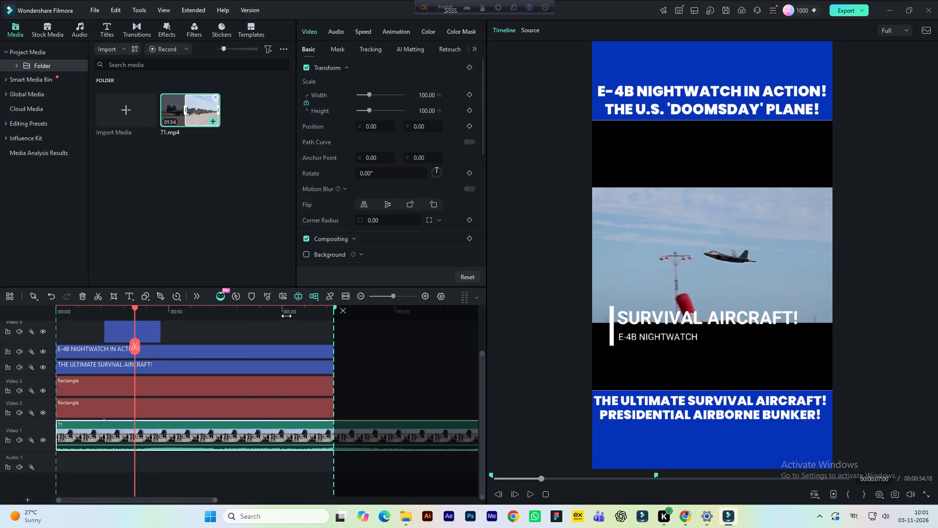
pyautogui.moveTo(286, 316); pyautogui.dragTo(275, 329)
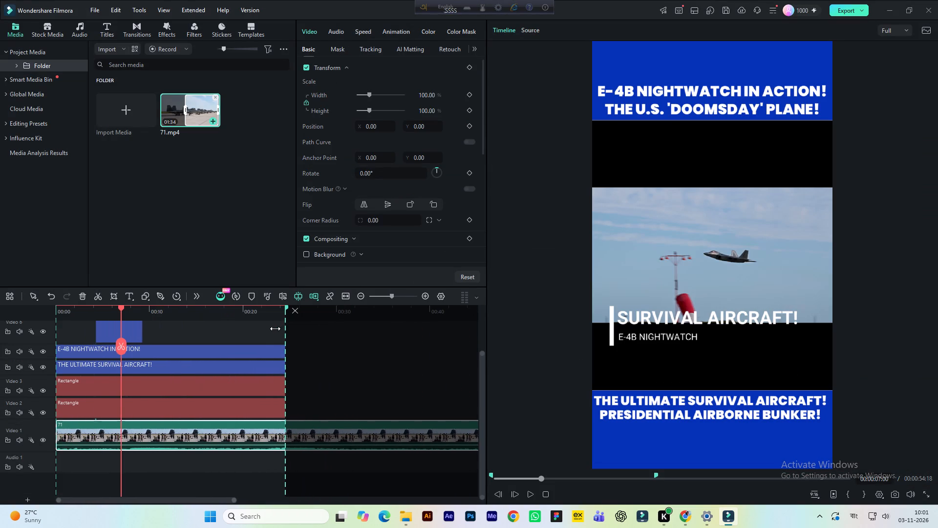
pyautogui.moveTo(275, 329); pyautogui.dragTo(306, 336)
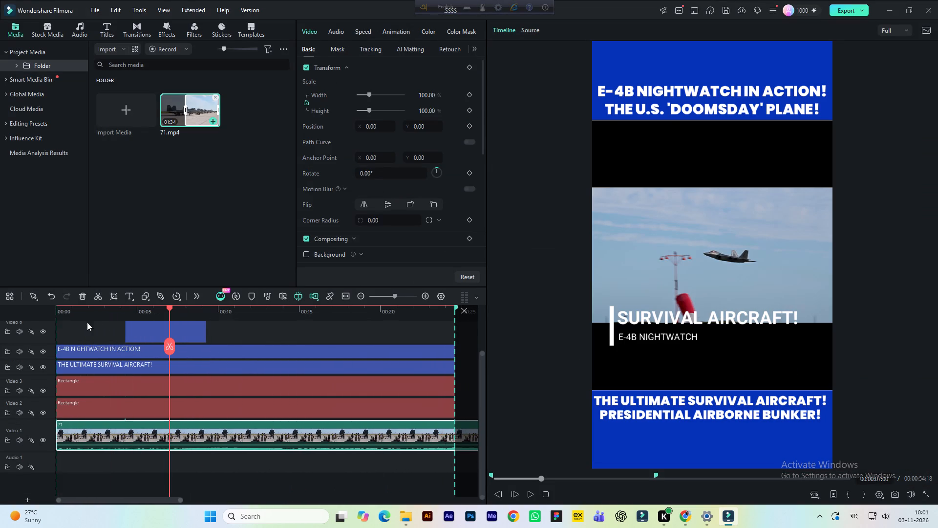
pyautogui.click(78, 313)
pyautogui.press('space')
pyautogui.click(182, 309)
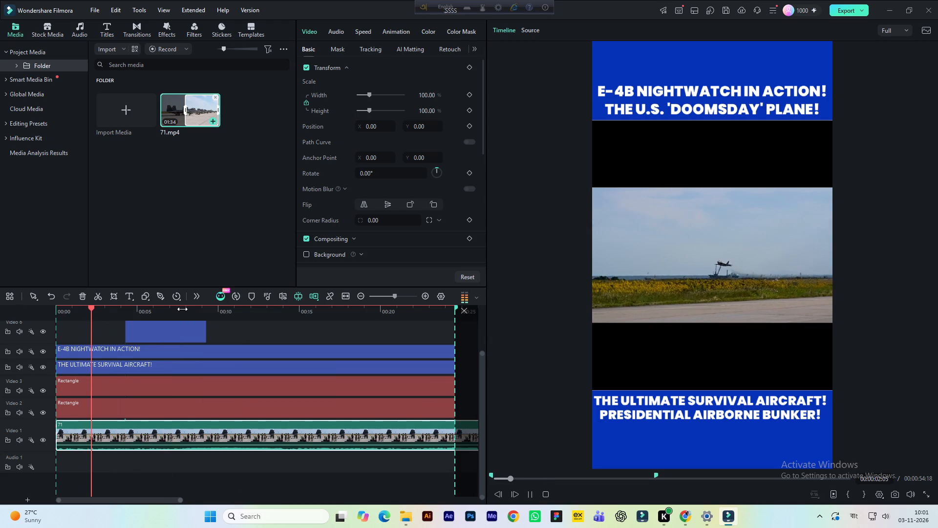
pyautogui.click(248, 311)
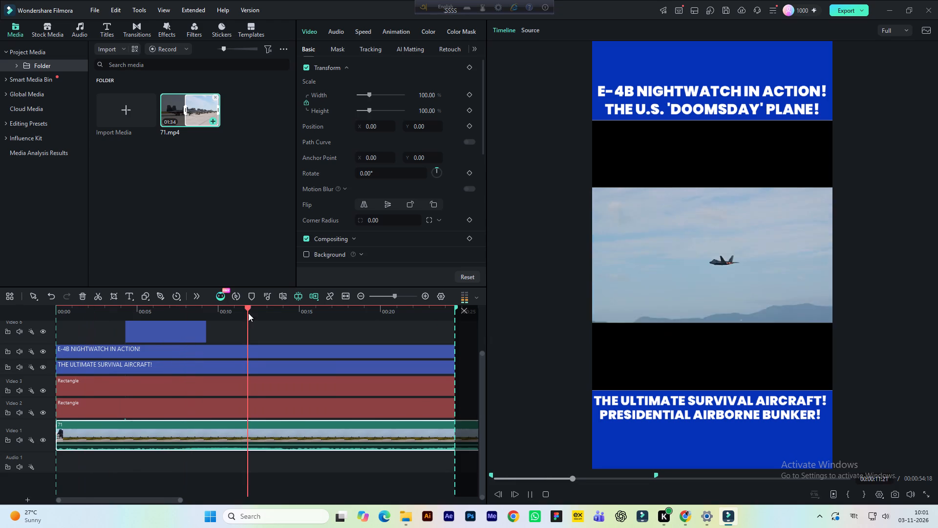
pyautogui.click(303, 315)
pyautogui.click(352, 315)
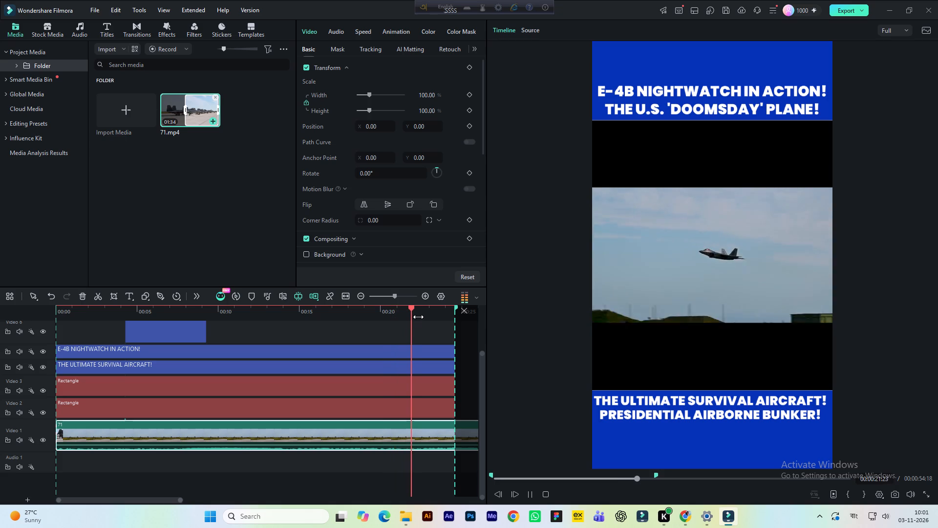
pyautogui.press('space')
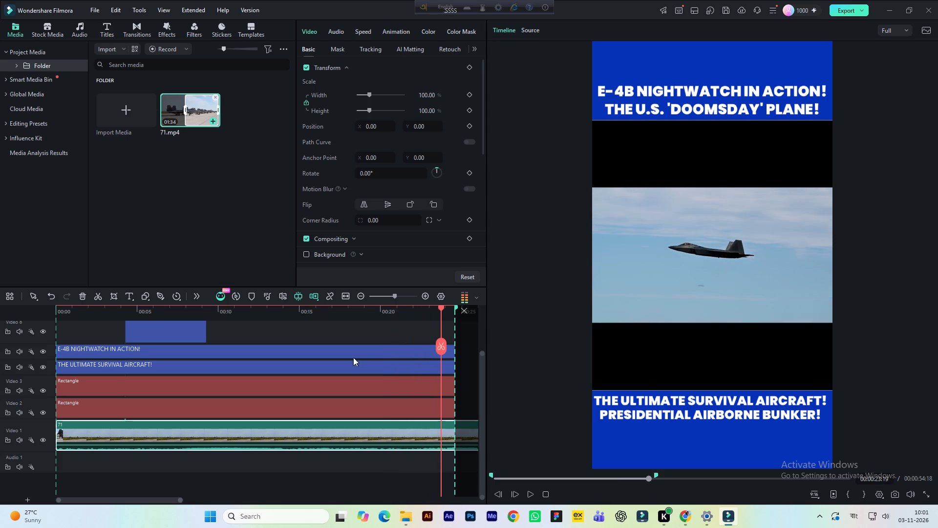
# Inspect how far the 71 clip extends past the titles, and replay the timeline from about 00:02 to 00:12.
pyautogui.moveTo(130, 500); pyautogui.dragTo(173, 509)
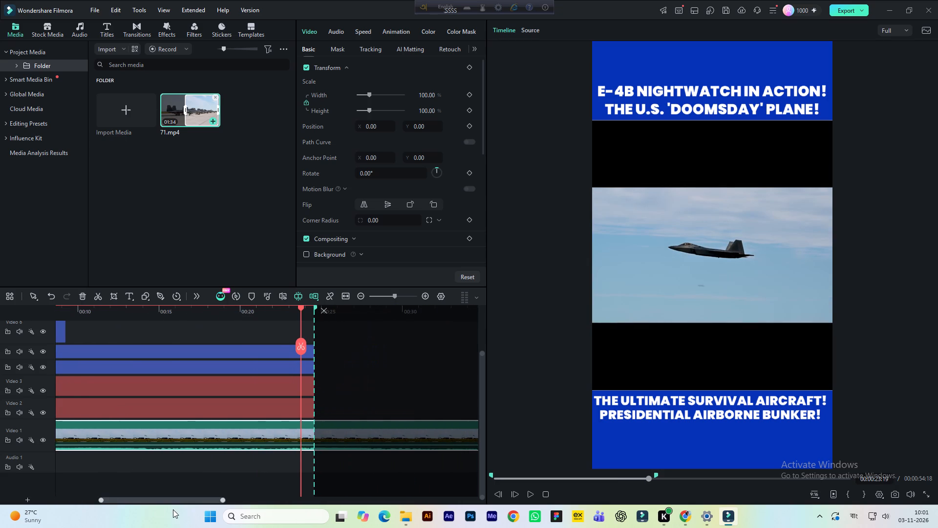
pyautogui.moveTo(173, 509); pyautogui.dragTo(291, 523)
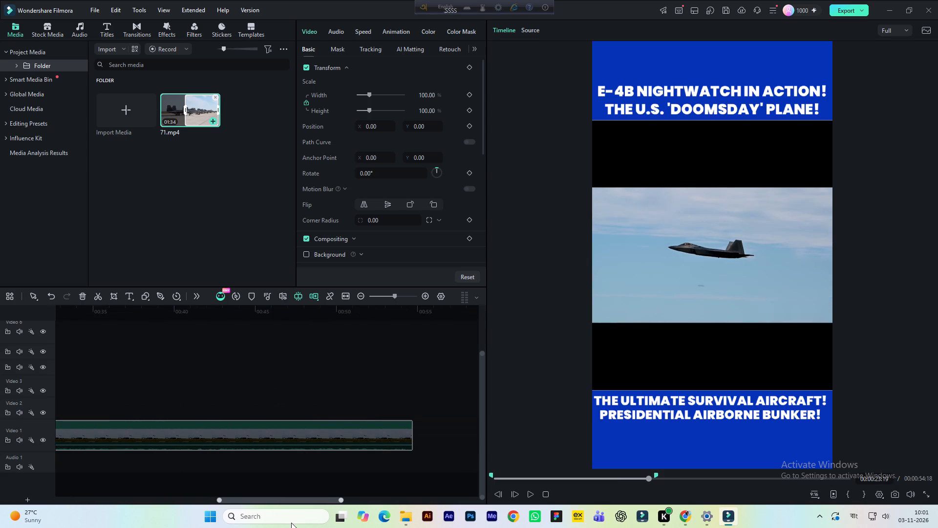
pyautogui.moveTo(291, 523); pyautogui.dragTo(117, 523)
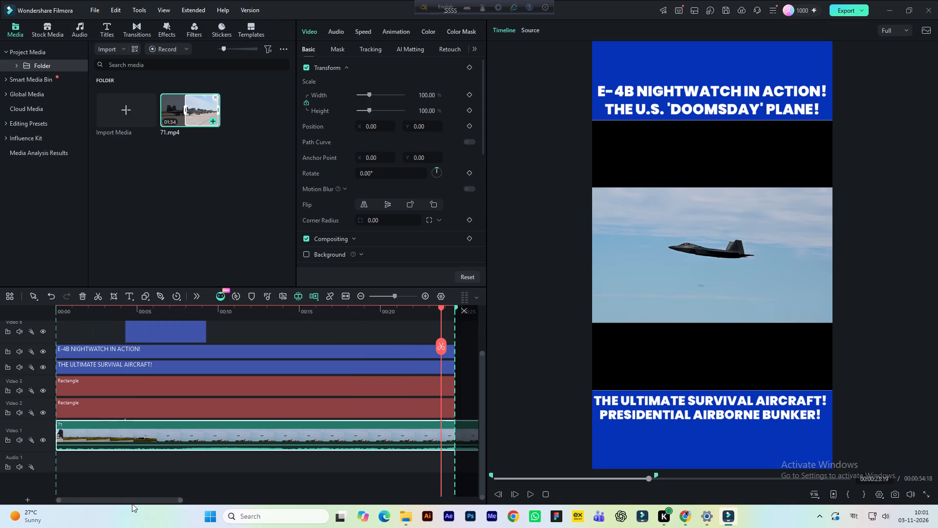
pyautogui.click(92, 312)
pyautogui.press('space')
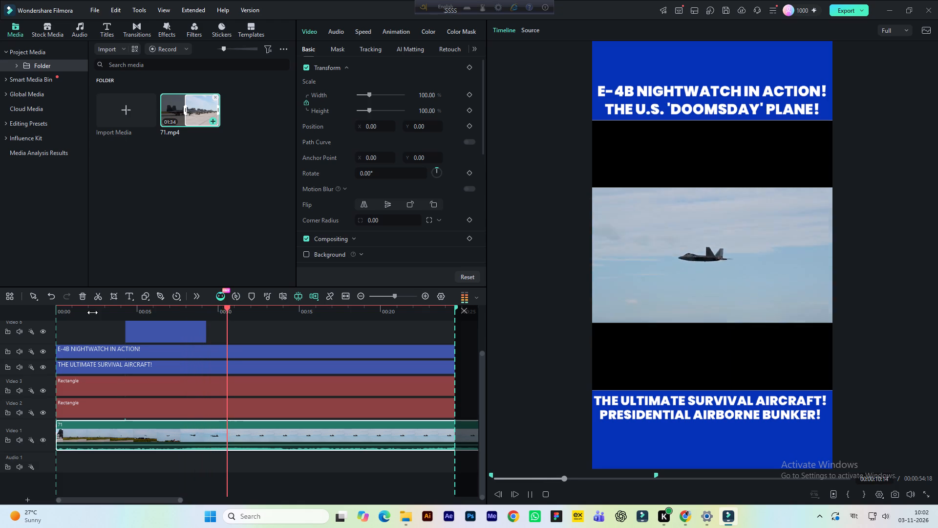
pyautogui.press('space')
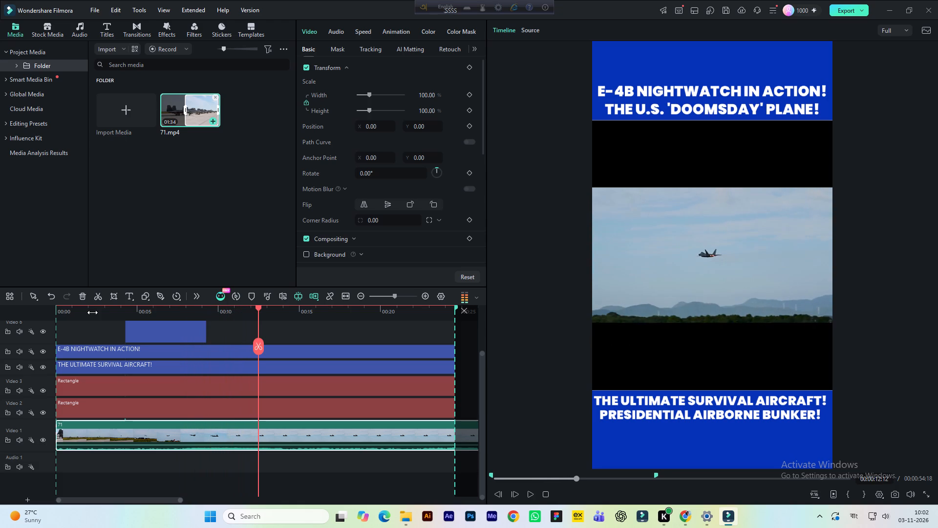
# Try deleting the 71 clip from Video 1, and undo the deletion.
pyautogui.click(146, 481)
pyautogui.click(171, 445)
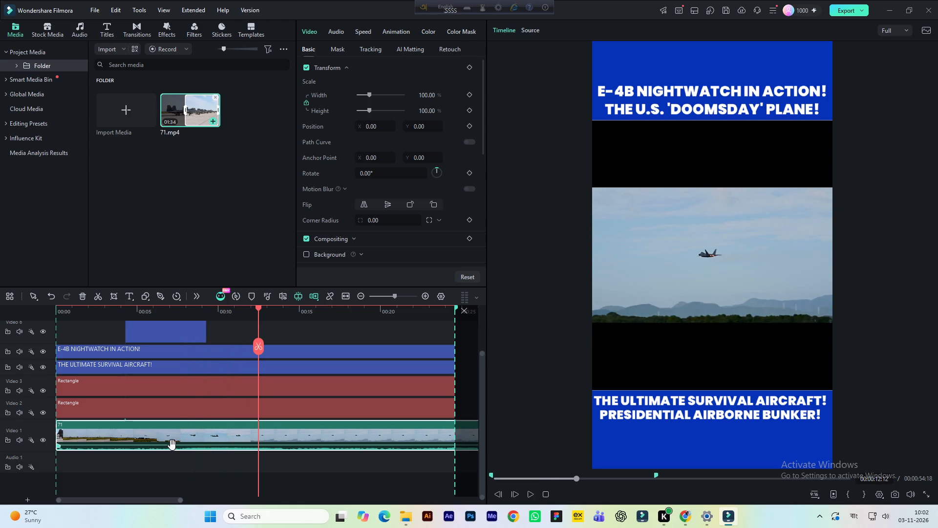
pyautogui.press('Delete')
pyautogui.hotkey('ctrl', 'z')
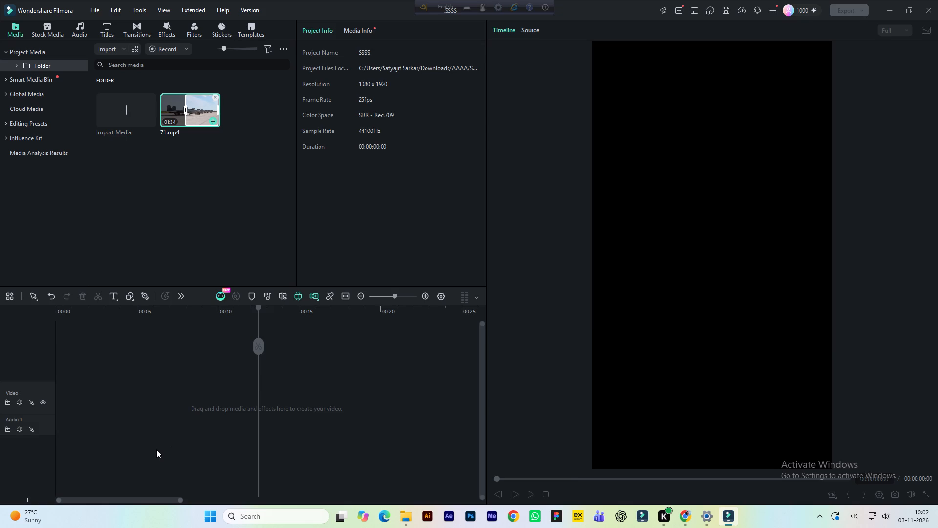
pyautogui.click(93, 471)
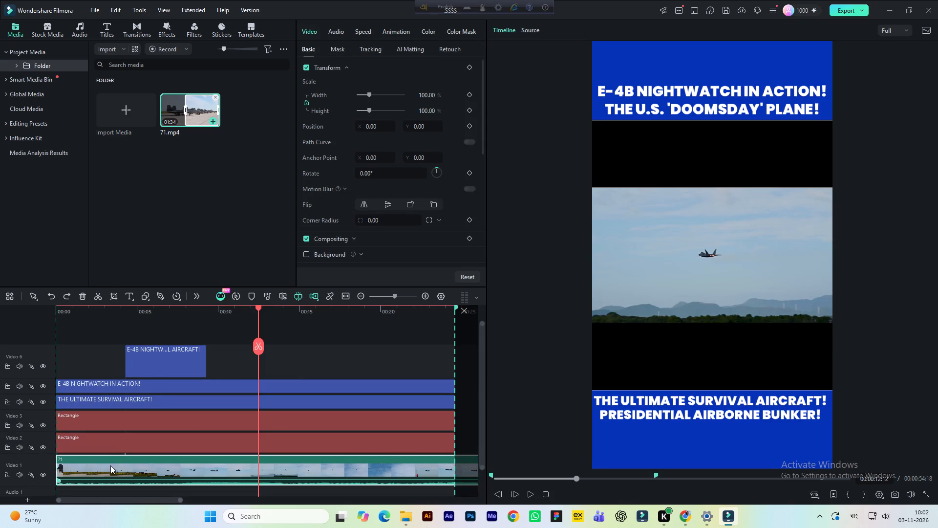
# Move the short E-4B NIGHTWATCH title clip along Video 6 so it starts at about 00:13.
pyautogui.click(158, 368)
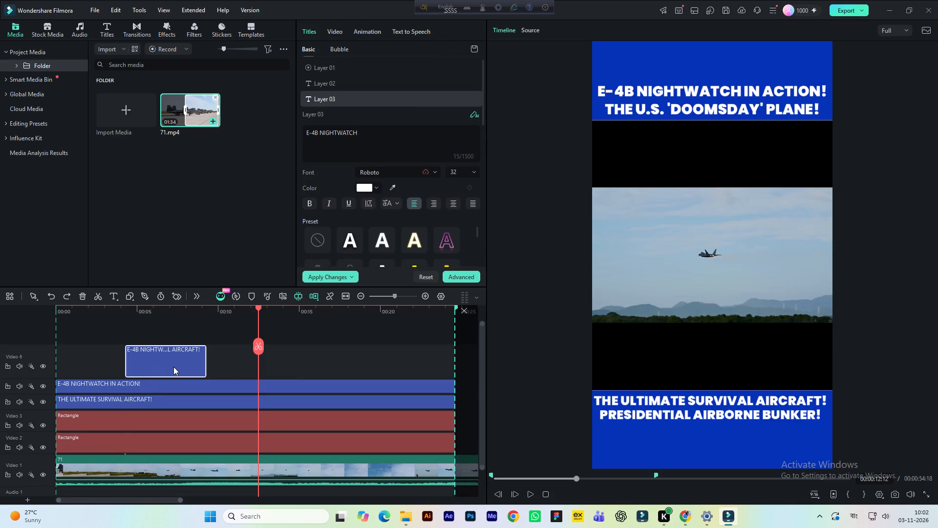
pyautogui.scroll(-1, 176, 366)
pyautogui.moveTo(163, 335); pyautogui.dragTo(153, 460)
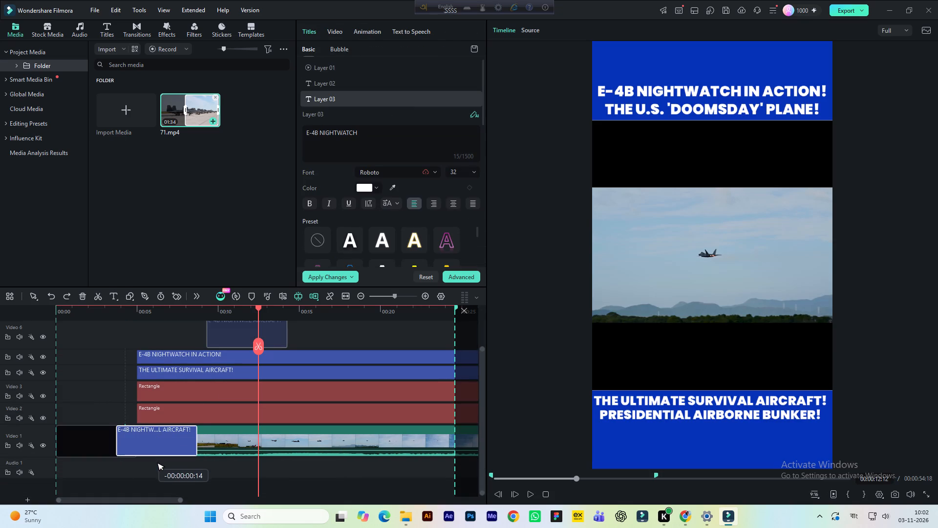
pyautogui.moveTo(153, 460); pyautogui.dragTo(301, 337)
# Move the 71 clip from Video 1 to a new track above all the titles, keeping its start at 00:00.
pyautogui.click(211, 441)
pyautogui.moveTo(192, 440); pyautogui.dragTo(192, 439)
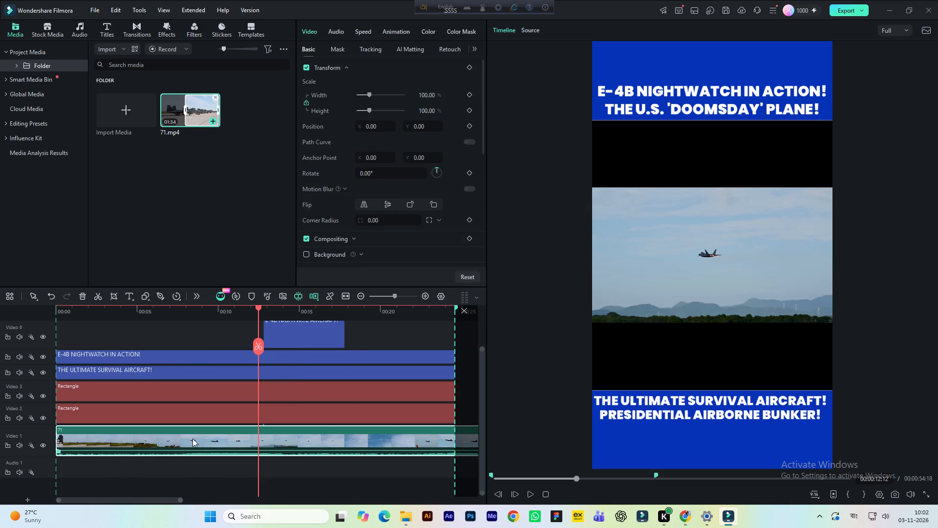
pyautogui.moveTo(192, 439); pyautogui.dragTo(192, 314)
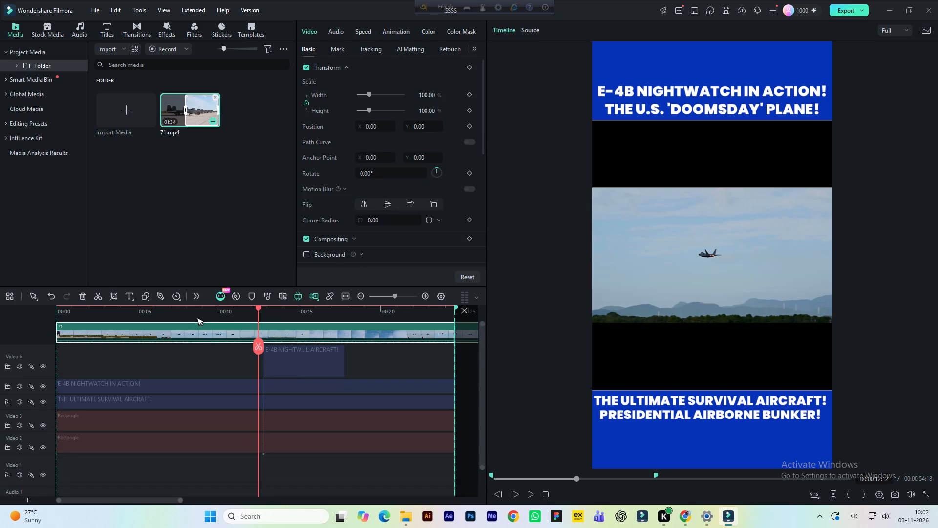
pyautogui.moveTo(197, 452); pyautogui.dragTo(192, 347)
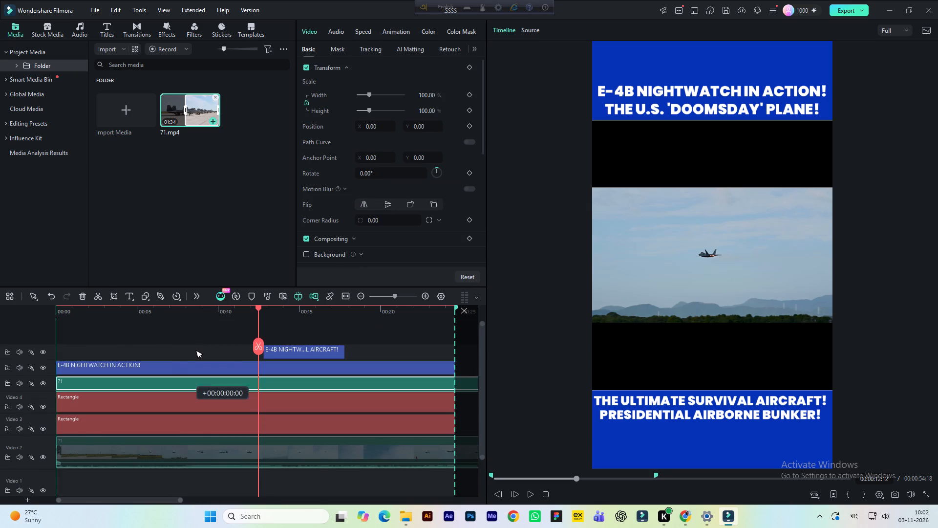
pyautogui.moveTo(192, 347); pyautogui.dragTo(192, 332)
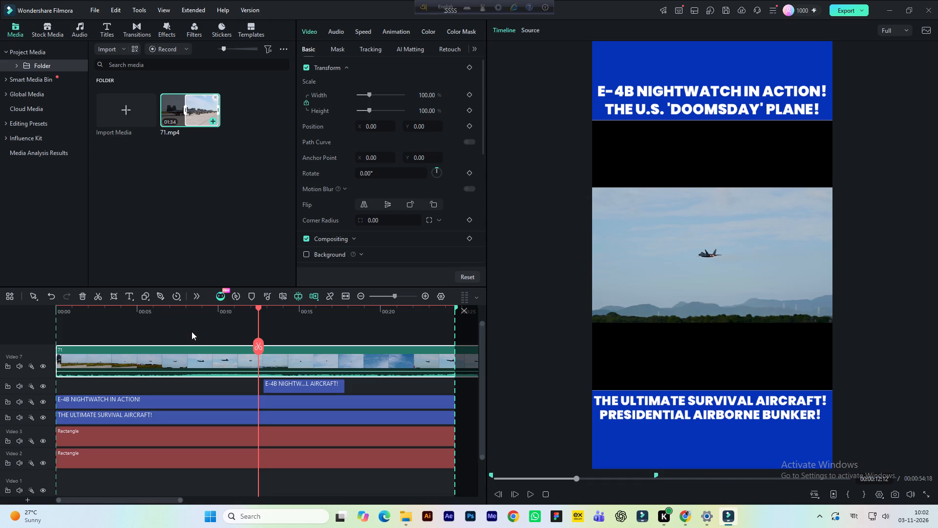
# Delete only the 71 clip from the top track, keeping the titles and rectangles.
pyautogui.click(203, 336)
pyautogui.moveTo(204, 334); pyautogui.dragTo(228, 371)
pyautogui.moveTo(190, 331); pyautogui.dragTo(218, 365)
pyautogui.press('Delete')
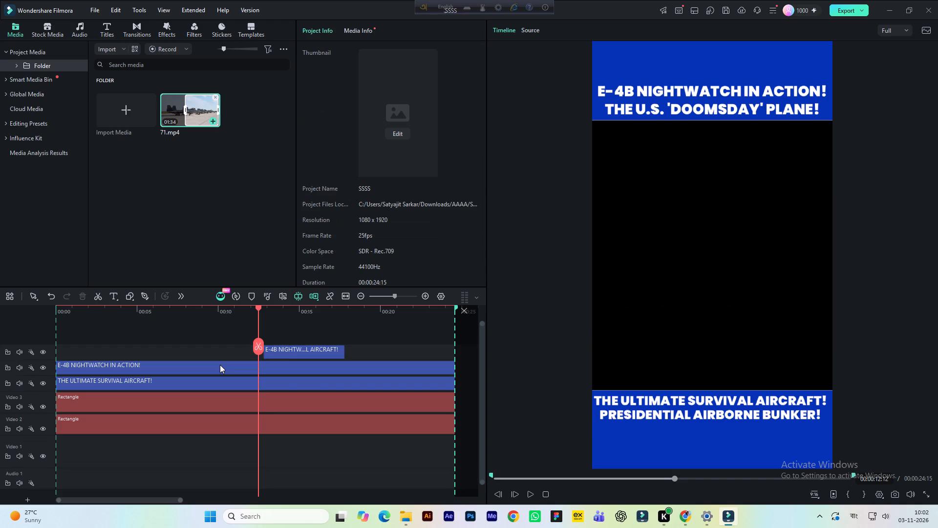
# Bring up the 71.mp4 footage in the source preview.
pyautogui.click(530, 21)
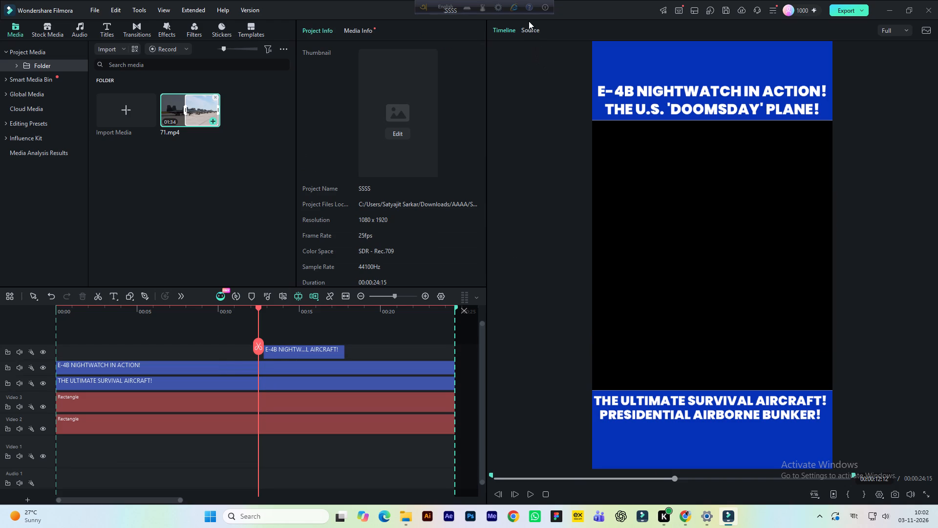
pyautogui.click(523, 29)
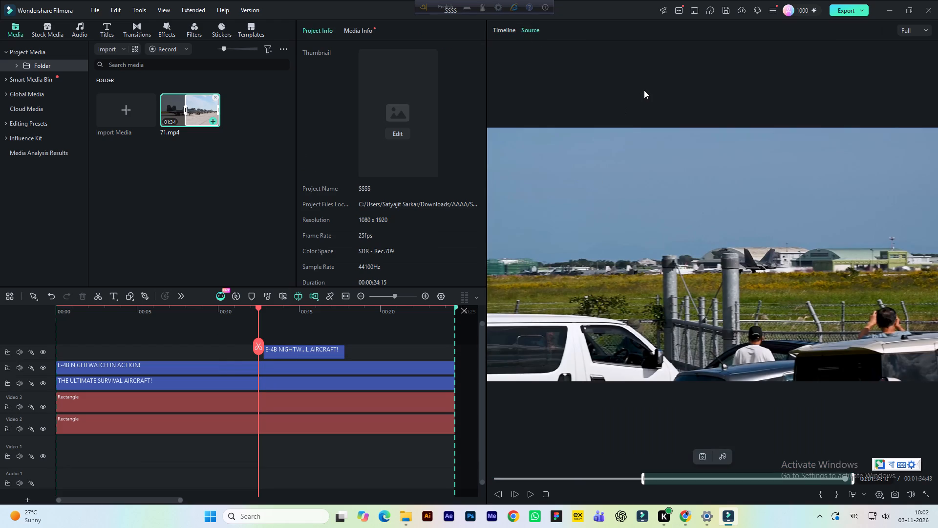
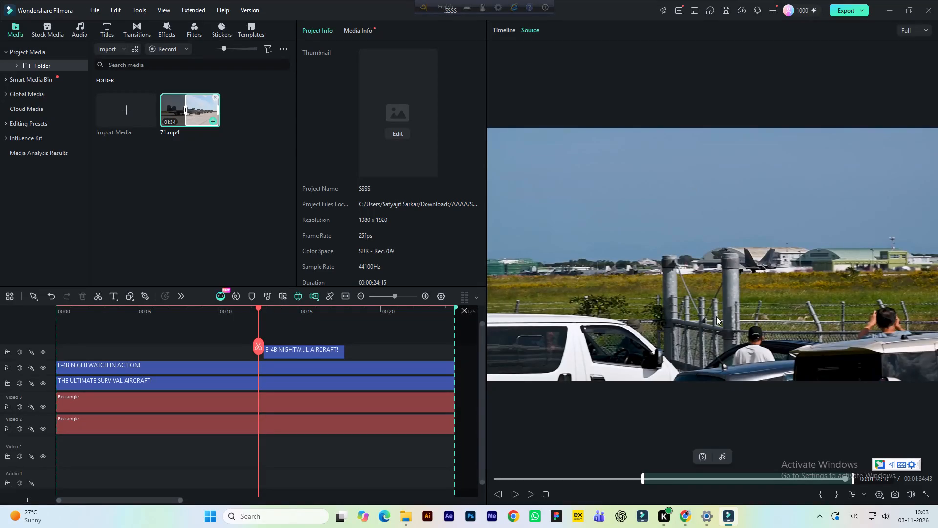
# Review the 71.mp4 source from about 00:39 and mark the out point at about 01:00, after the jet climbs away.
pyautogui.click(659, 479)
pyautogui.moveTo(659, 477); pyautogui.dragTo(644, 484)
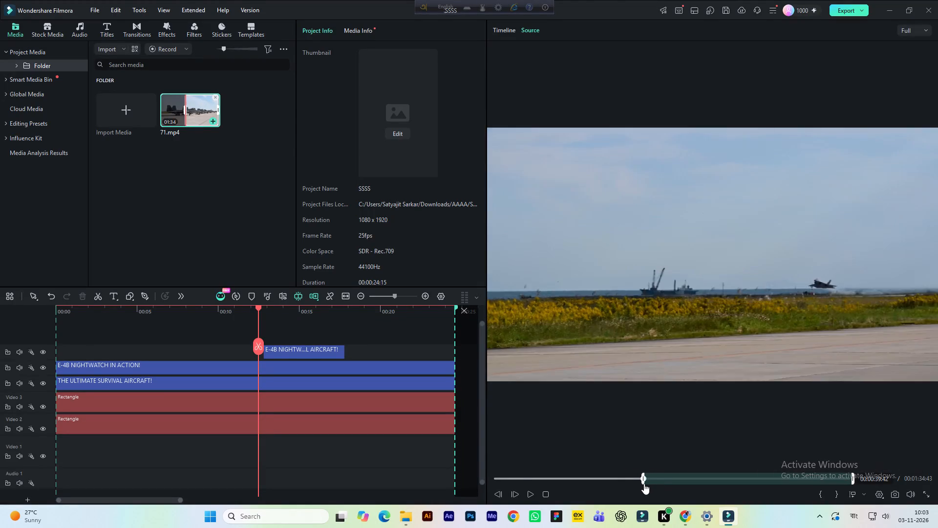
pyautogui.press('space')
pyautogui.press('space')
pyautogui.press('space')
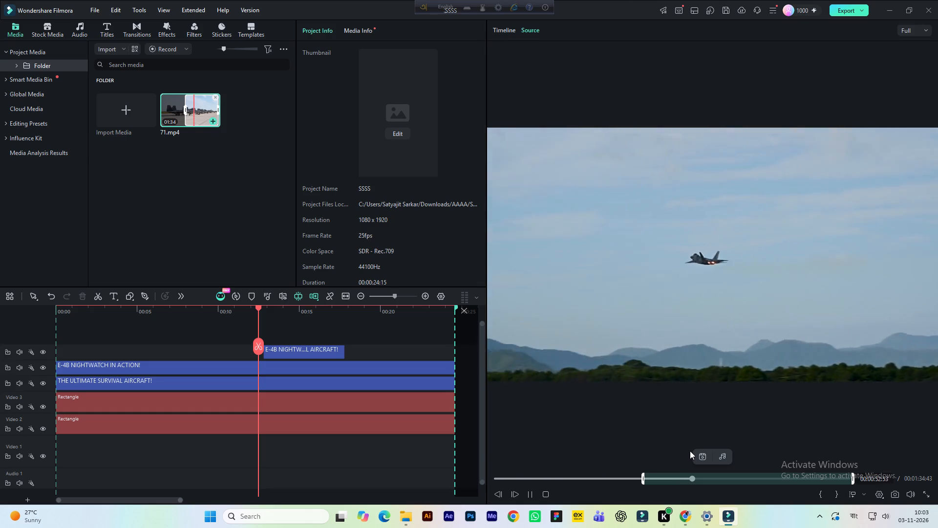
pyautogui.press('space')
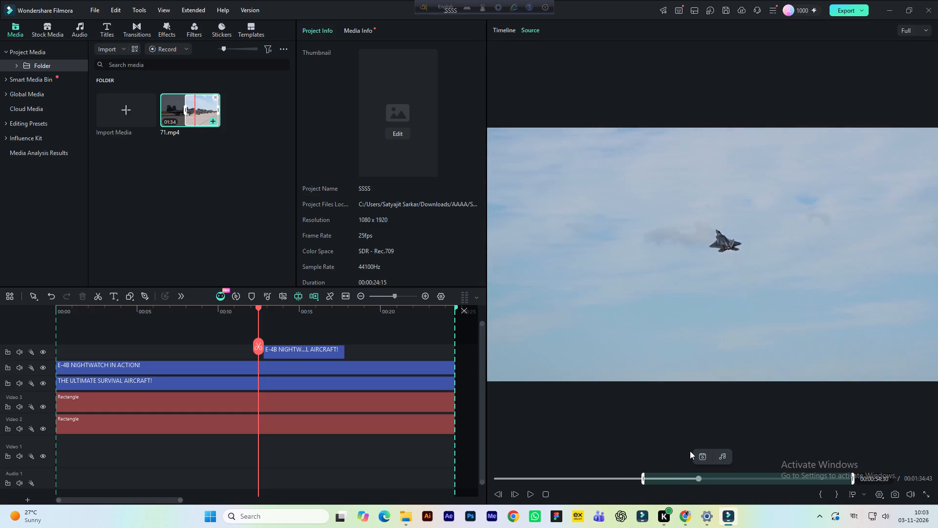
pyautogui.press('space')
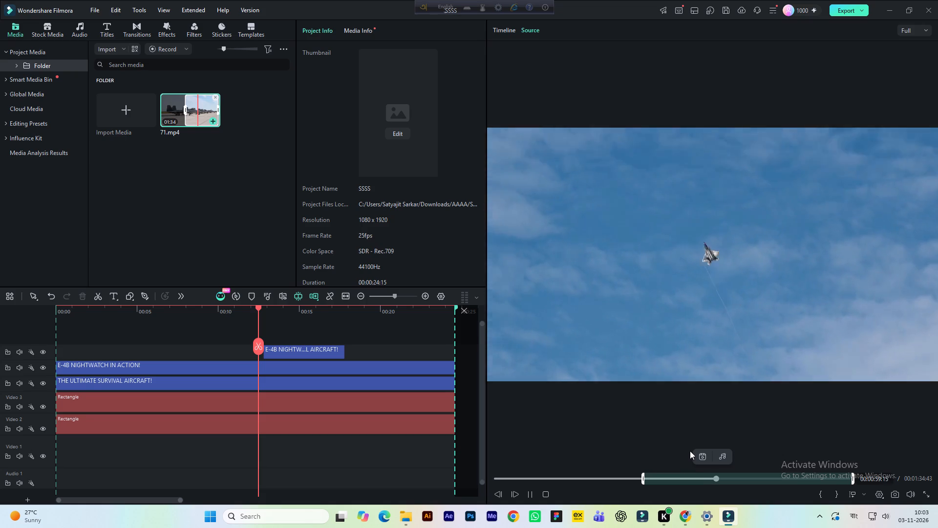
pyautogui.press('space')
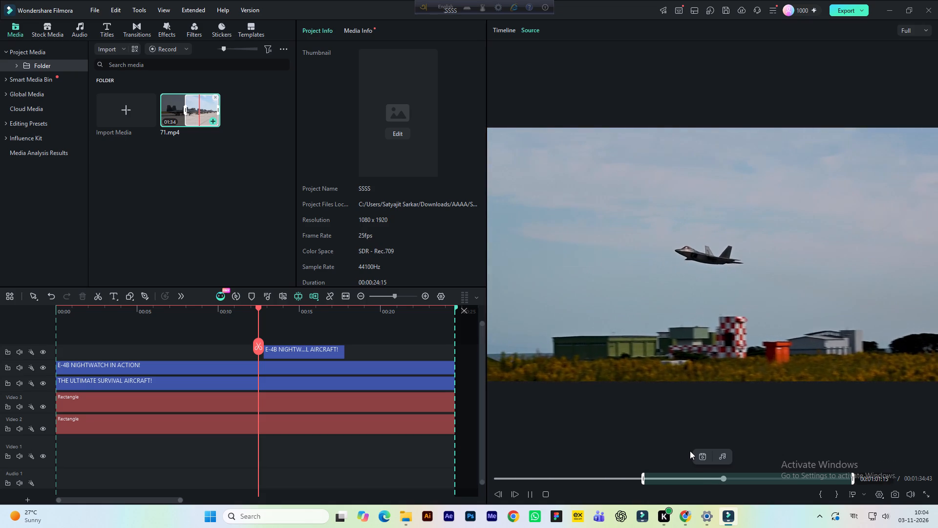
pyautogui.click(718, 479)
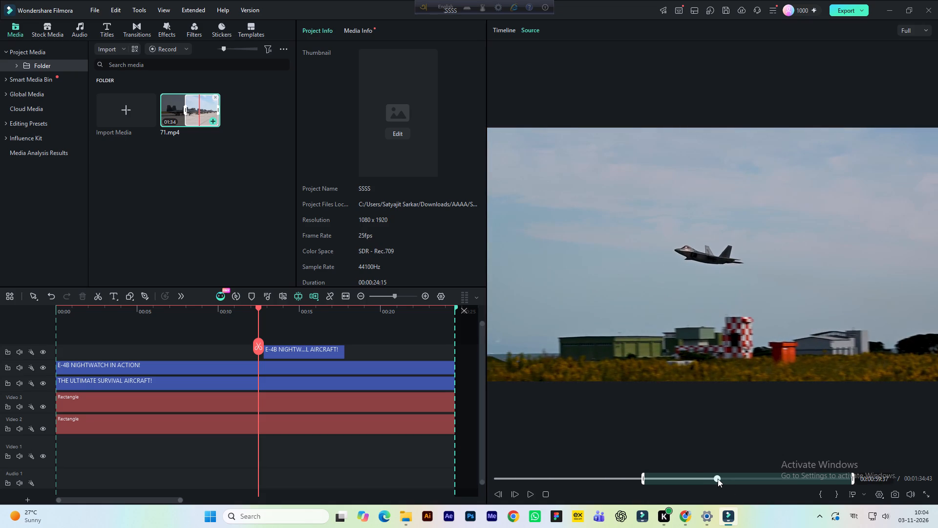
pyautogui.press('space')
pyautogui.press('space')
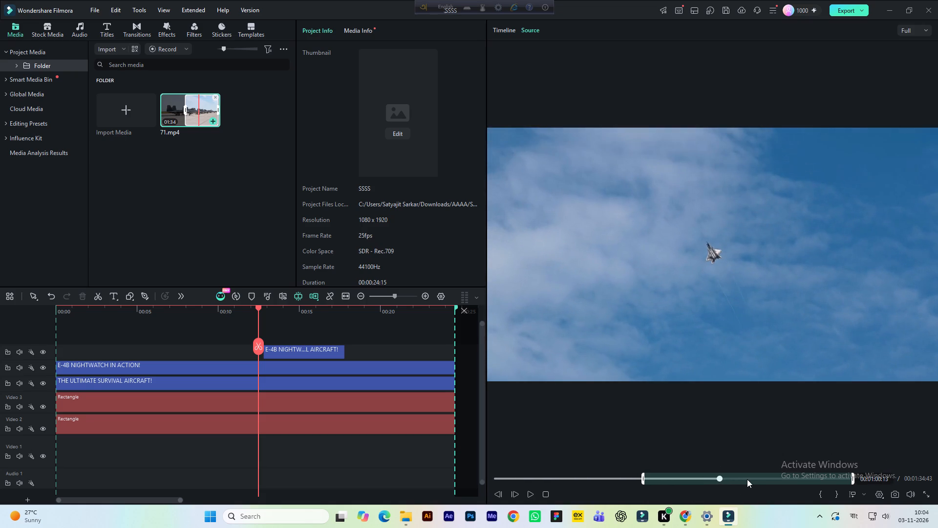
pyautogui.press('space')
pyautogui.press('space')
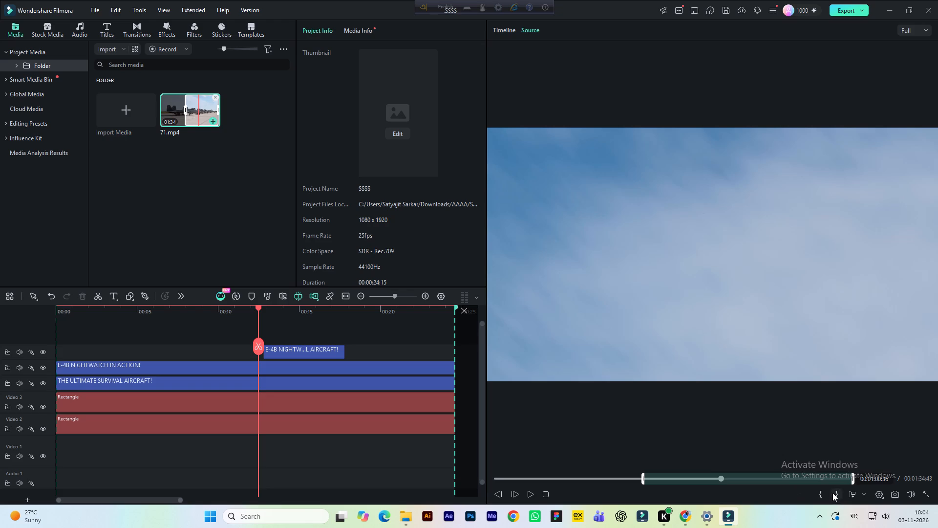
pyautogui.click(833, 494)
# Place the marked 71.mp4 range on the Video 1 track, starting at 00:00.
pyautogui.moveTo(721, 324); pyautogui.dragTo(293, 463)
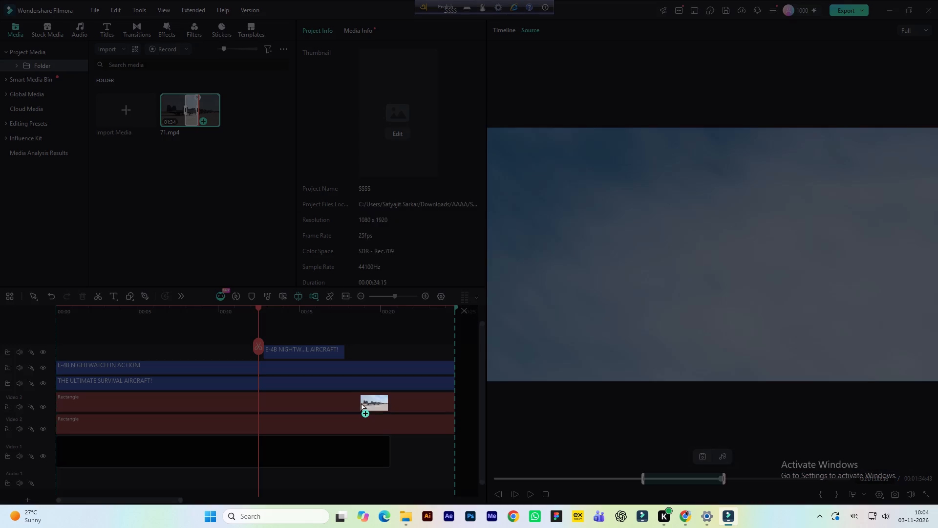
pyautogui.click(514, 276)
# Scale the 71 clip on Video 1 uniformly to 199% and save the project.
pyautogui.click(157, 314)
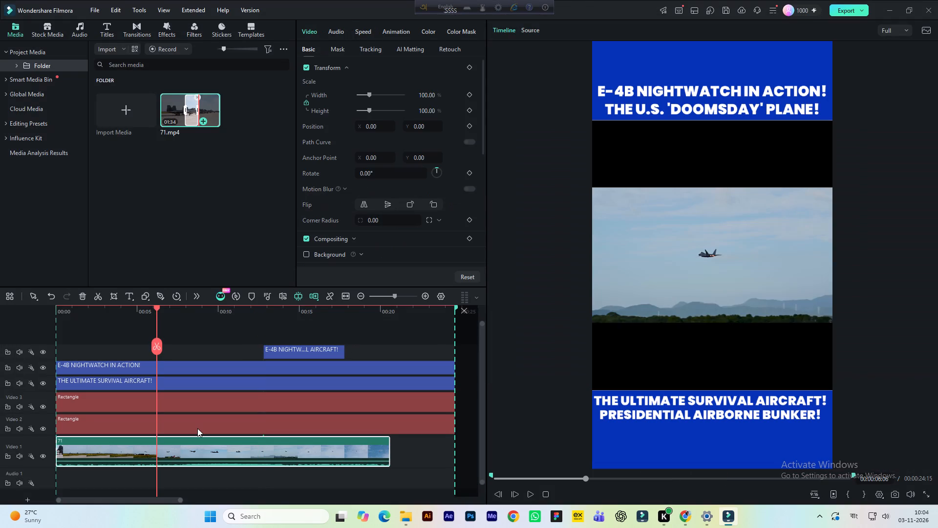
pyautogui.click(203, 452)
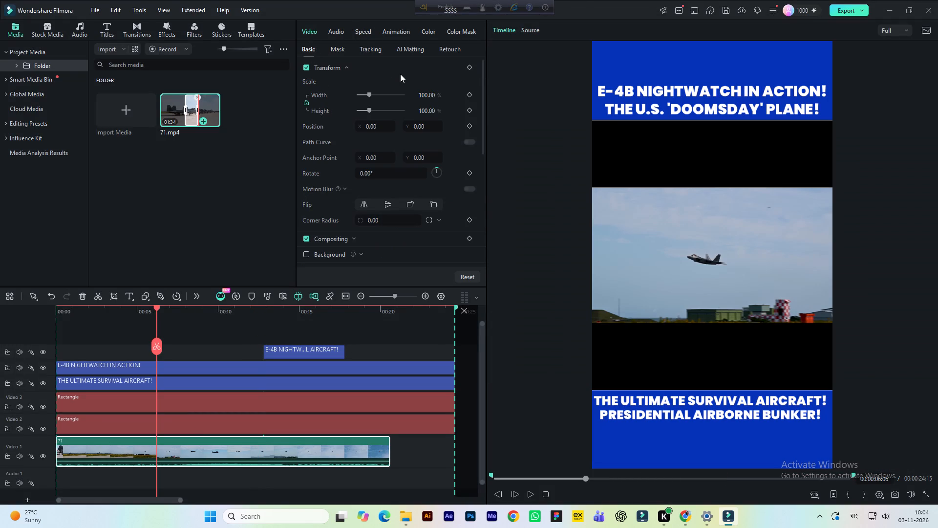
pyautogui.click(424, 92)
pyautogui.click(856, 515)
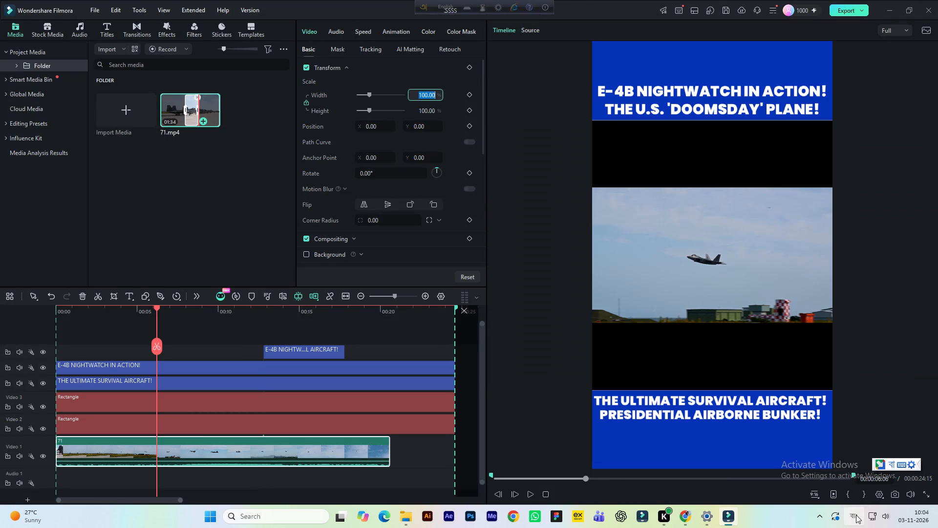
pyautogui.click(809, 434)
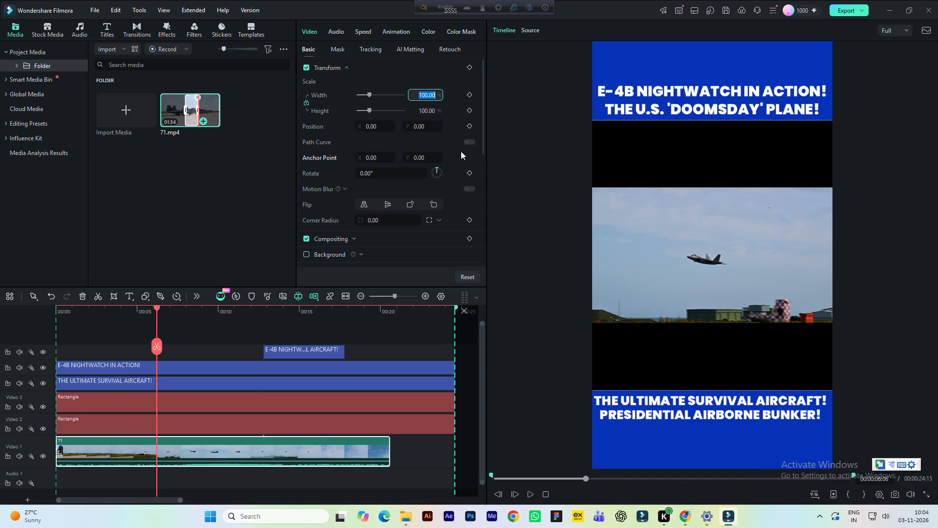
pyautogui.press('1')
pyautogui.write('99')
pyautogui.press('Return')
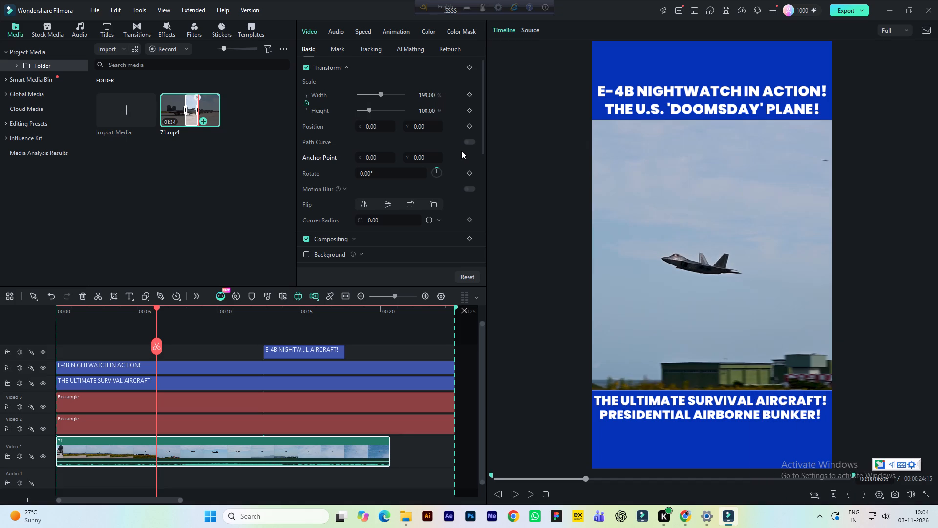
pyautogui.hotkey('ctrl', 's')
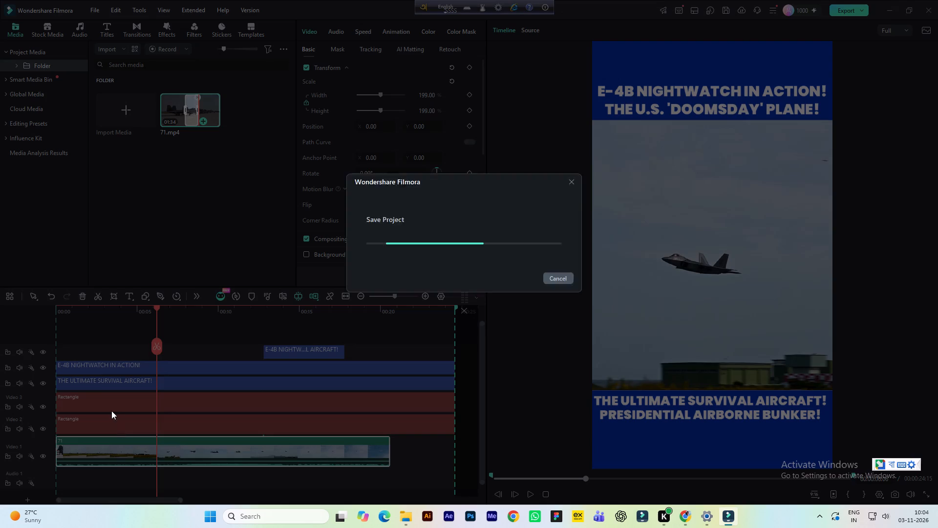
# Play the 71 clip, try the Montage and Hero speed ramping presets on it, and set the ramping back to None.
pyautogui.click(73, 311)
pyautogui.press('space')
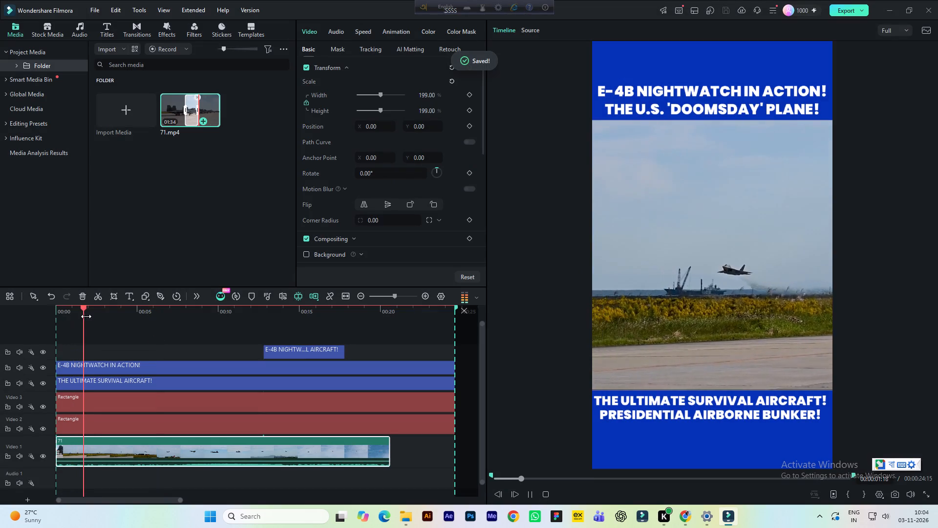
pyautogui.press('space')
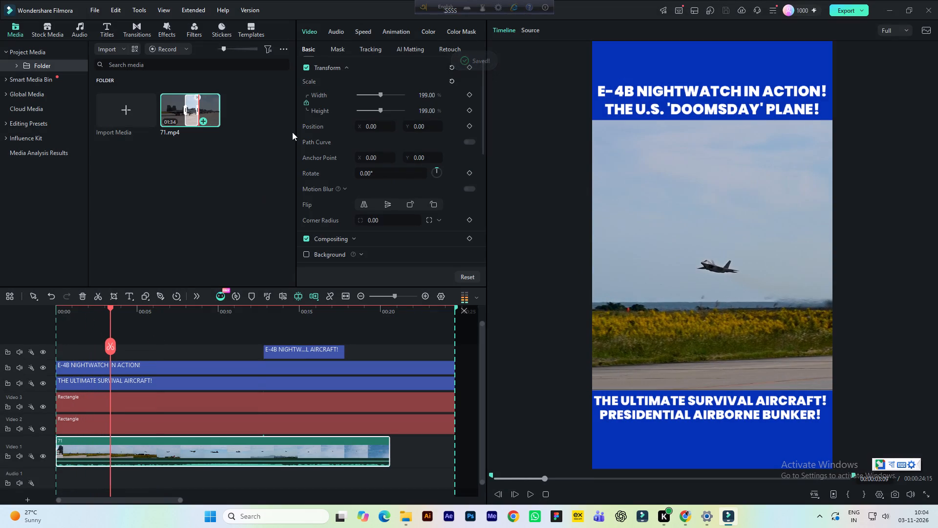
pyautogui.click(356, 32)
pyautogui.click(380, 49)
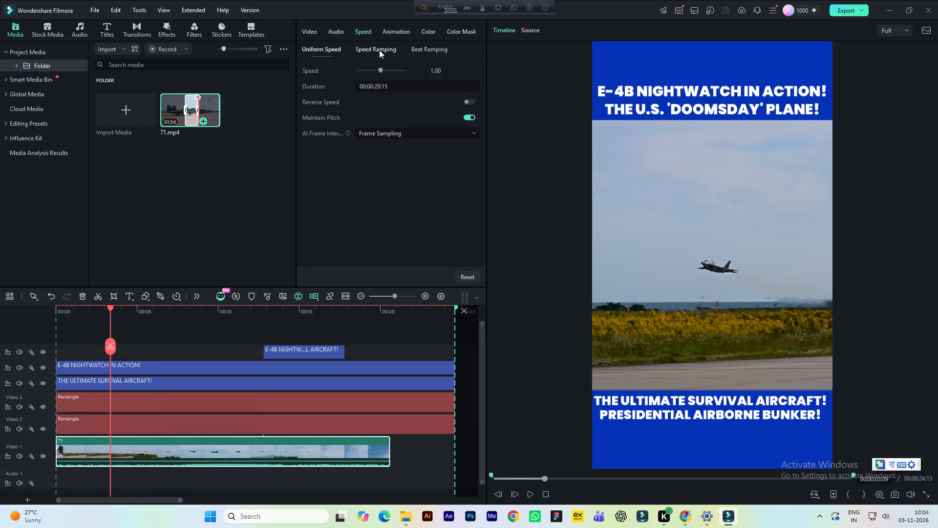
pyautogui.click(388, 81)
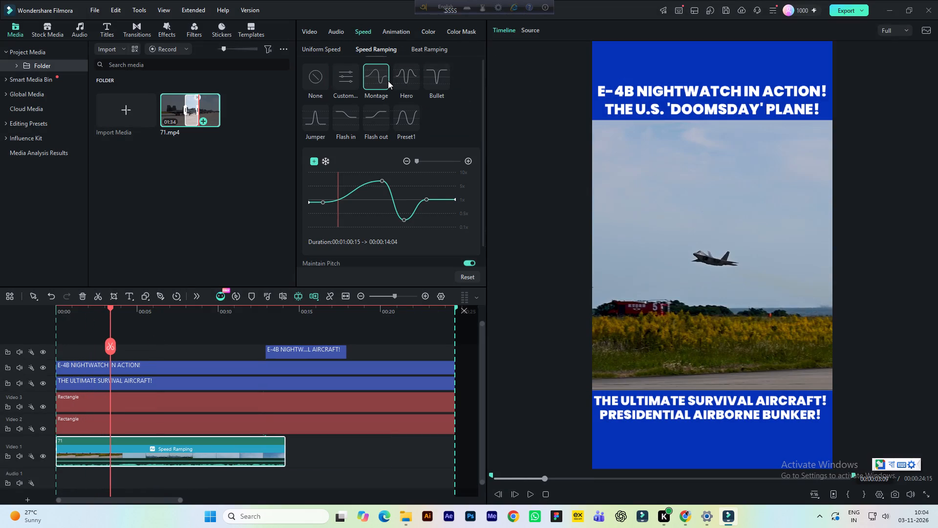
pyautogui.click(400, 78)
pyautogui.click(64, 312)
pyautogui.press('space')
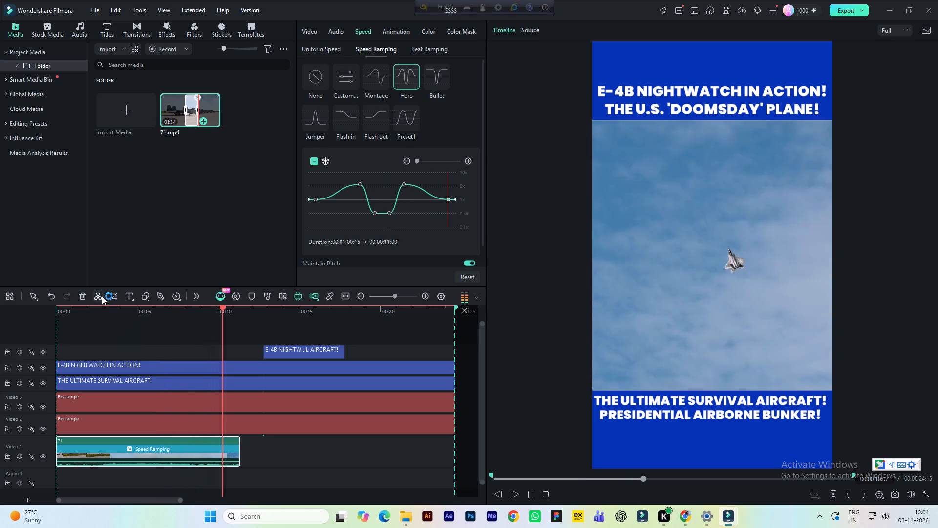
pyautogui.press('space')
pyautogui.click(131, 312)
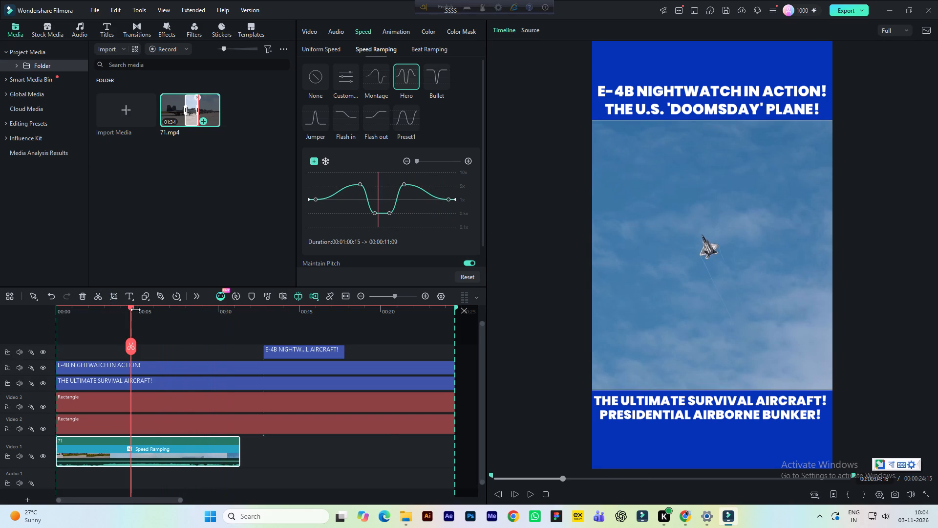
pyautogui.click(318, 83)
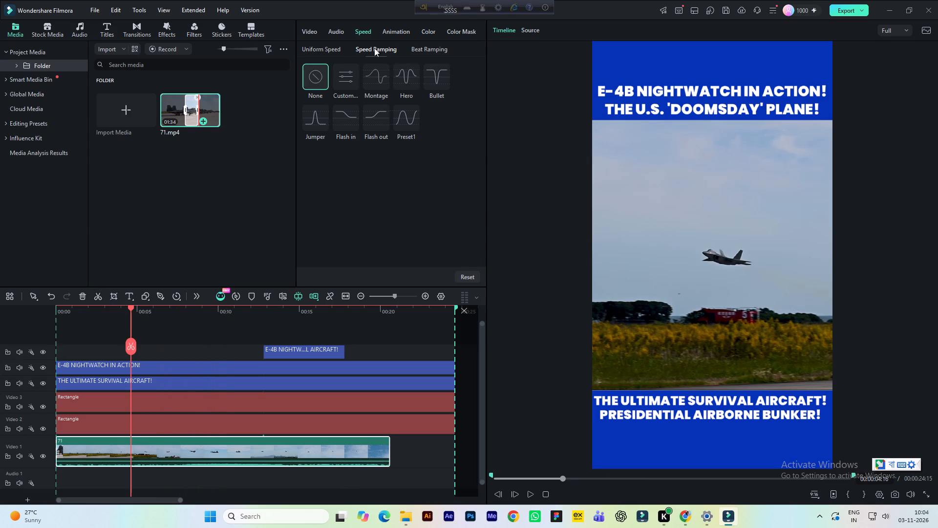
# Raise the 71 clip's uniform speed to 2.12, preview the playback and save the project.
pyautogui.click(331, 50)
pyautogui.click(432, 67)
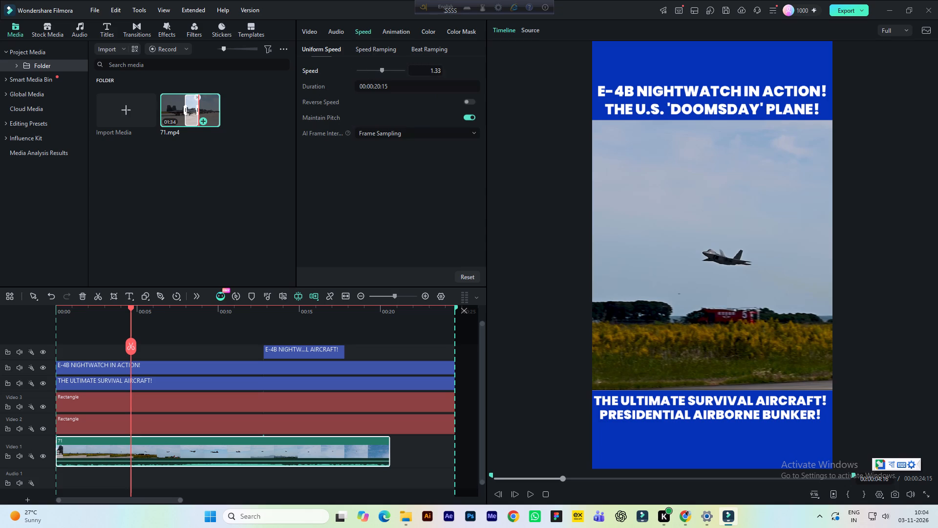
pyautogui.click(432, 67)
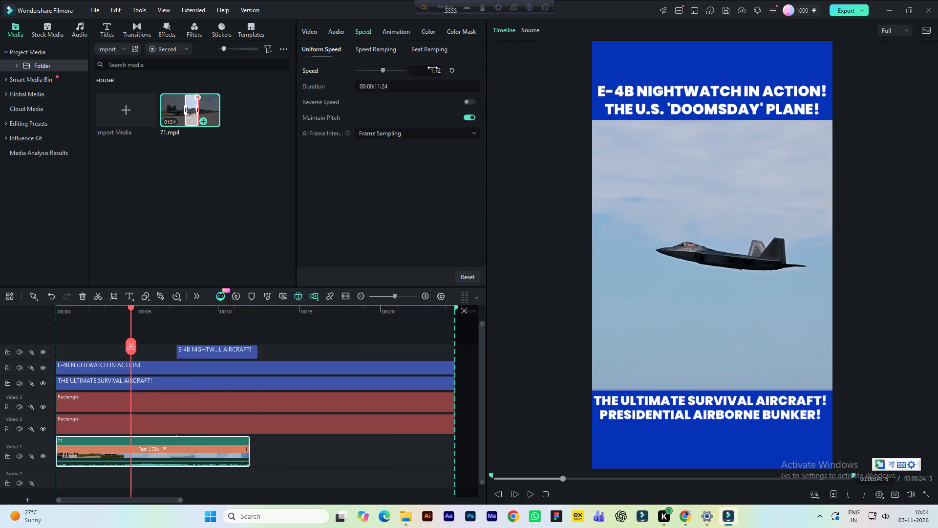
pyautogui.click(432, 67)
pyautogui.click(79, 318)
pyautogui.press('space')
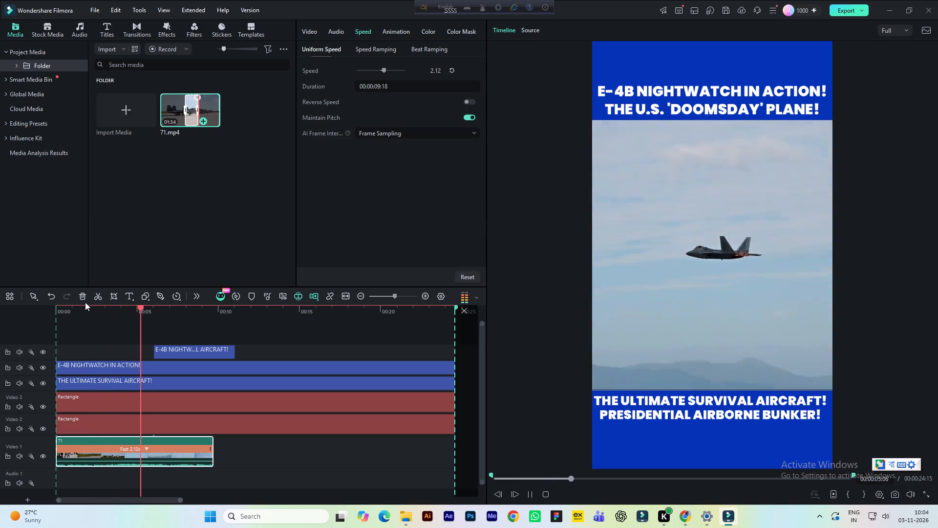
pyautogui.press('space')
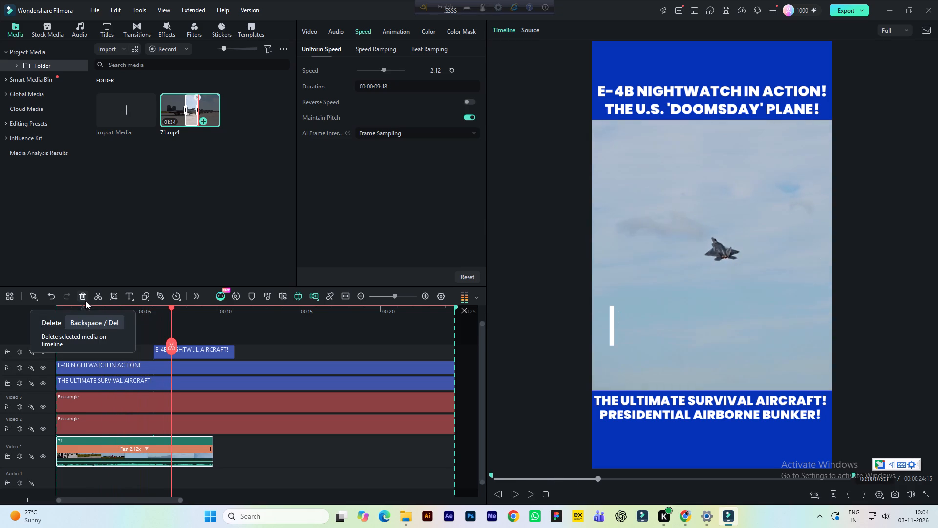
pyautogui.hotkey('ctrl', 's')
# Replay the opening, set the 71 clip's uniform speed to 2.67, preview it to its end and save the project.
pyautogui.click(64, 310)
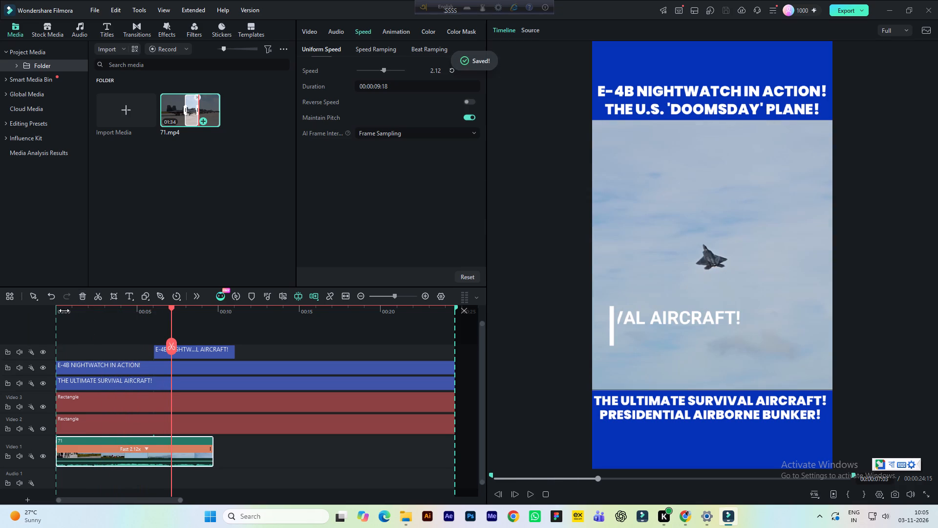
pyautogui.press('space')
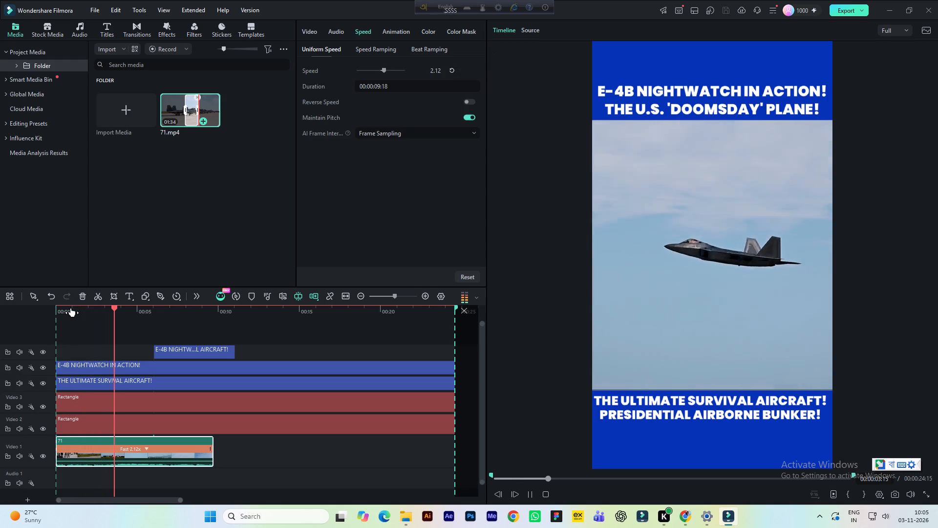
pyautogui.press('space')
pyautogui.click(187, 453)
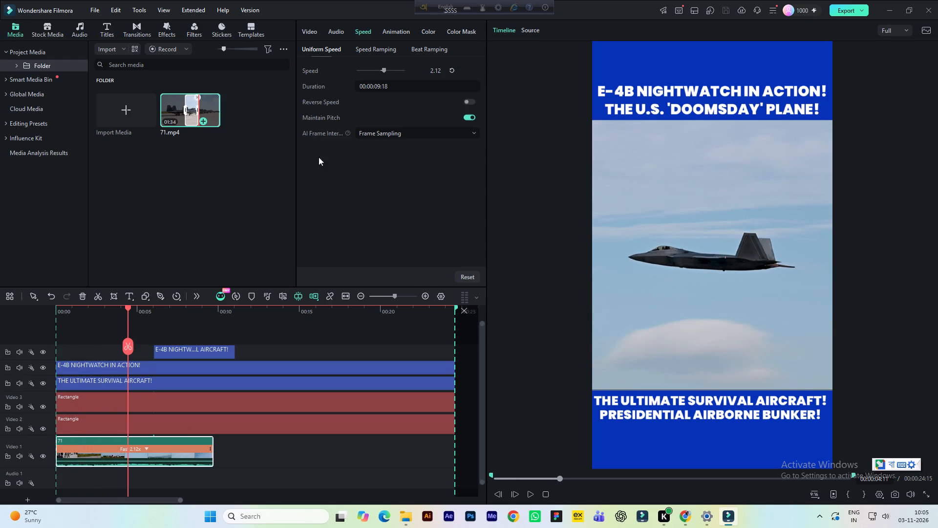
pyautogui.click(437, 73)
pyautogui.click(63, 311)
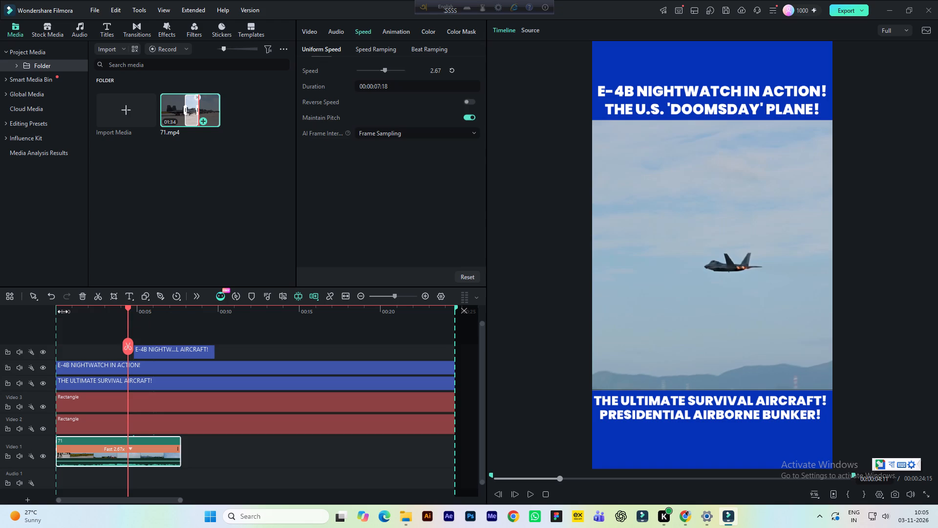
pyautogui.press('space')
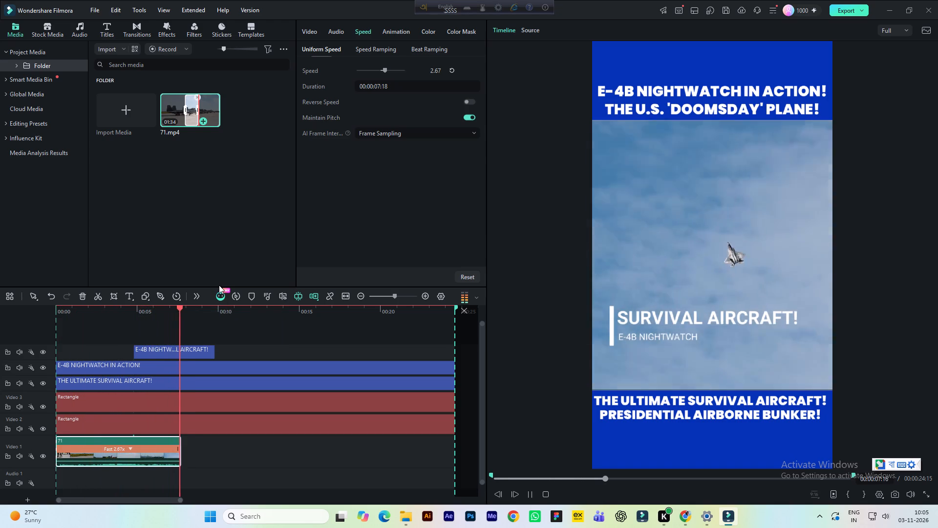
pyautogui.press('space')
pyautogui.hotkey('ctrl', 's')
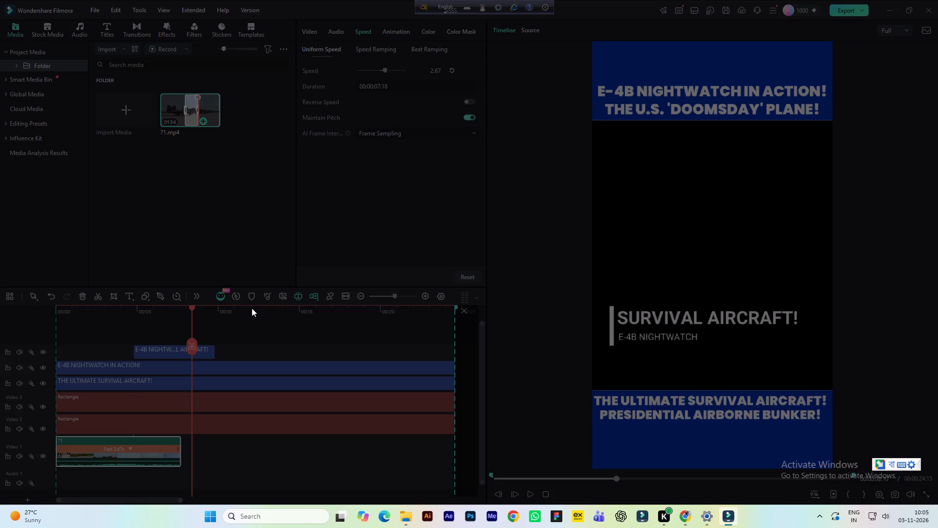
pyautogui.click(121, 319)
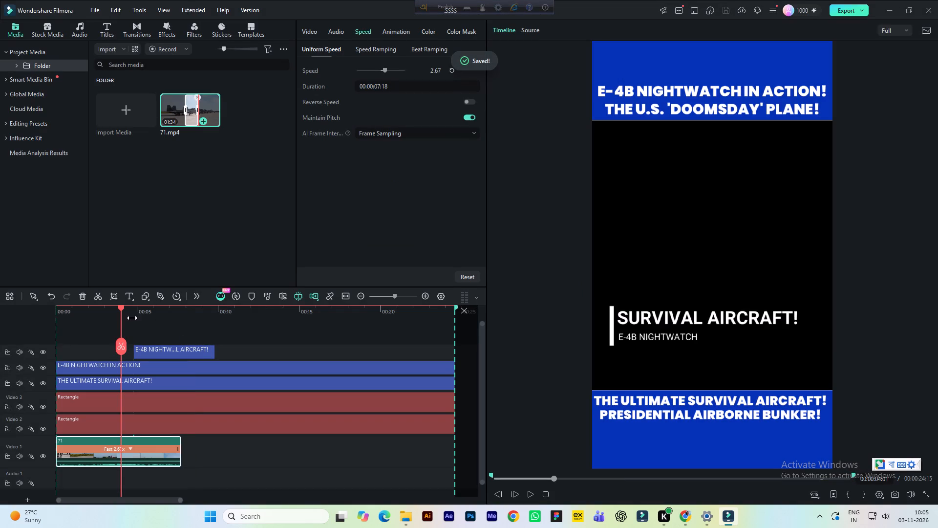
# Mark a new source range in 71.mp4 from 00:01:01:52, at the climbing F-22, to the end of the footage at 00:01:34:43.
pyautogui.click(525, 32)
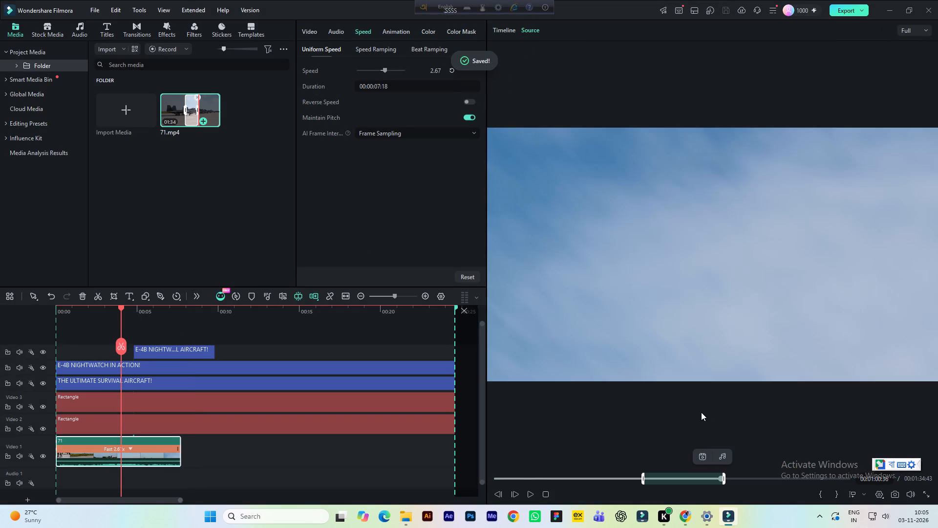
pyautogui.press('space')
pyautogui.press('space')
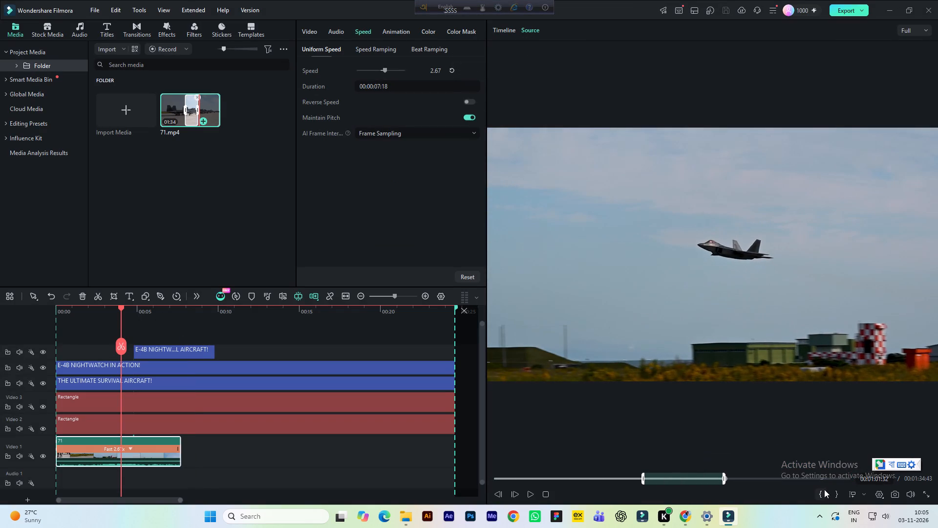
pyautogui.press('space')
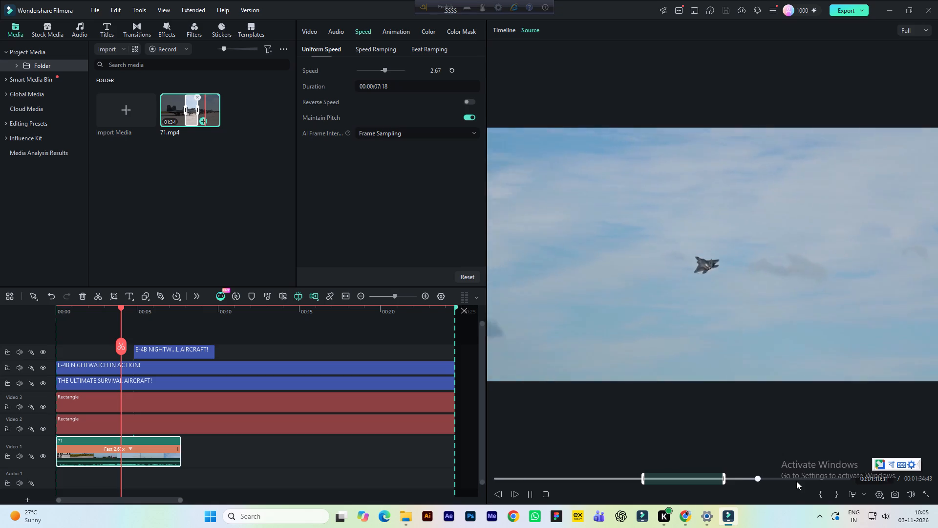
pyautogui.press('space')
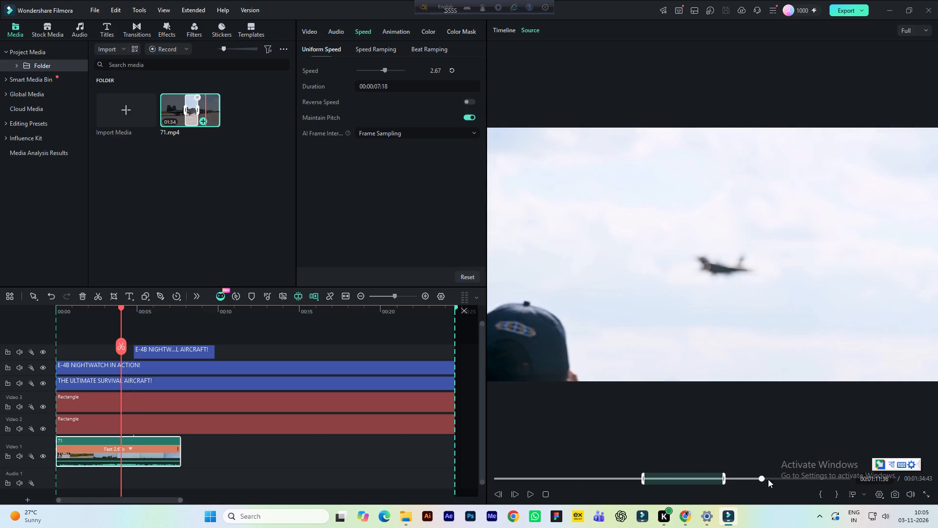
pyautogui.click(730, 480)
pyautogui.click(730, 480)
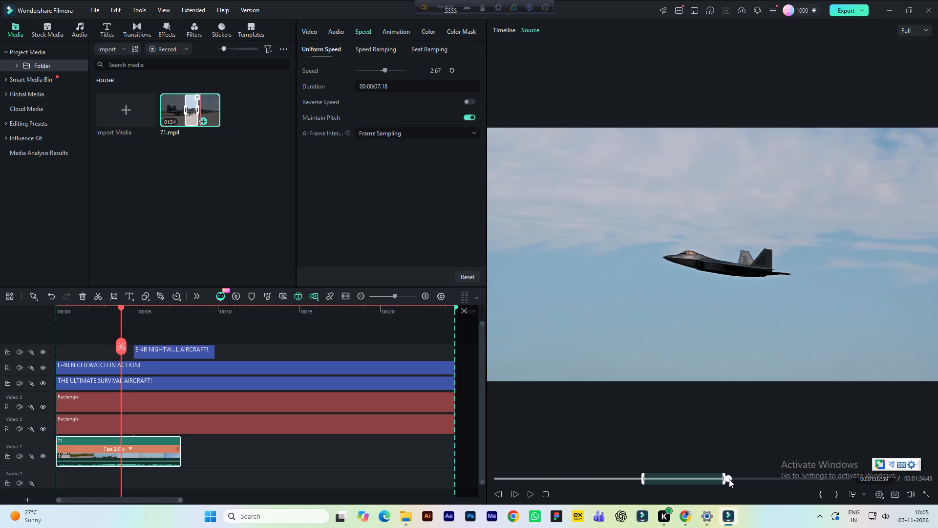
pyautogui.click(825, 497)
pyautogui.press('space')
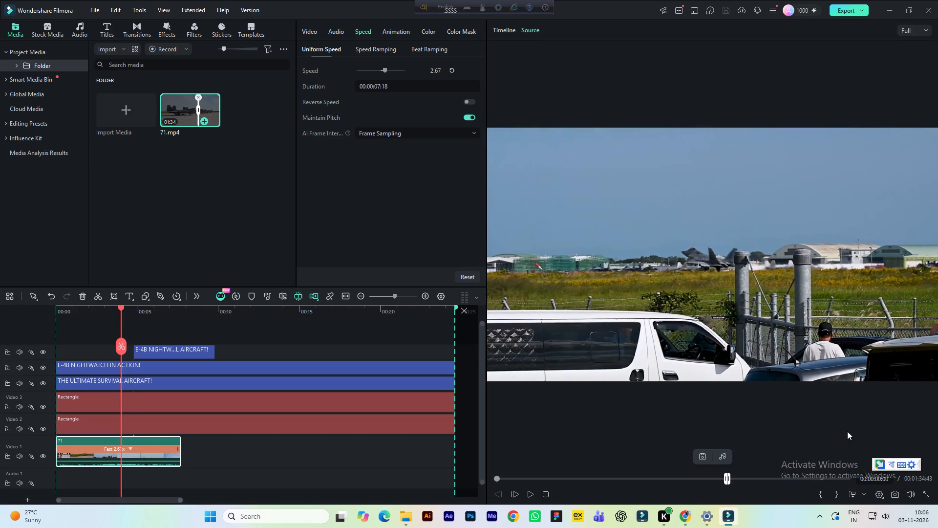
pyautogui.press('space')
pyautogui.moveTo(800, 477); pyautogui.dragTo(843, 477)
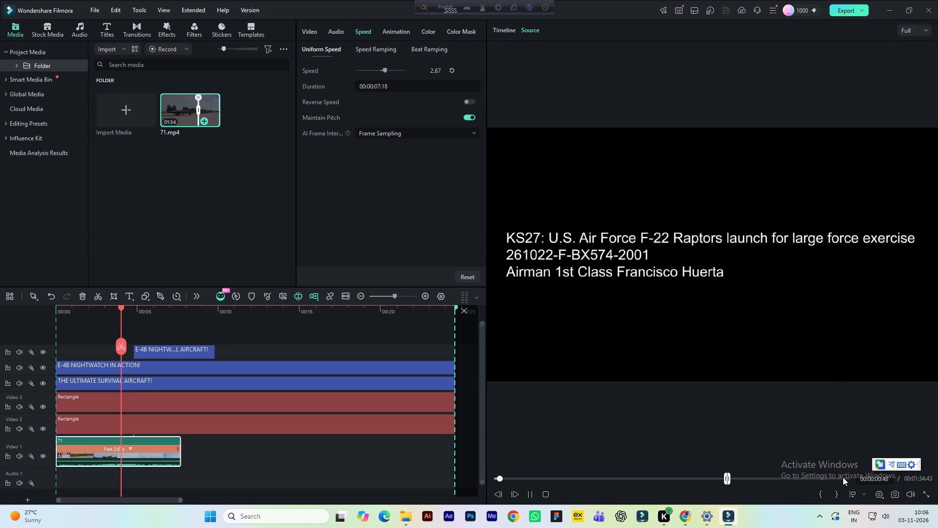
pyautogui.moveTo(843, 477); pyautogui.dragTo(865, 477)
pyautogui.click(837, 494)
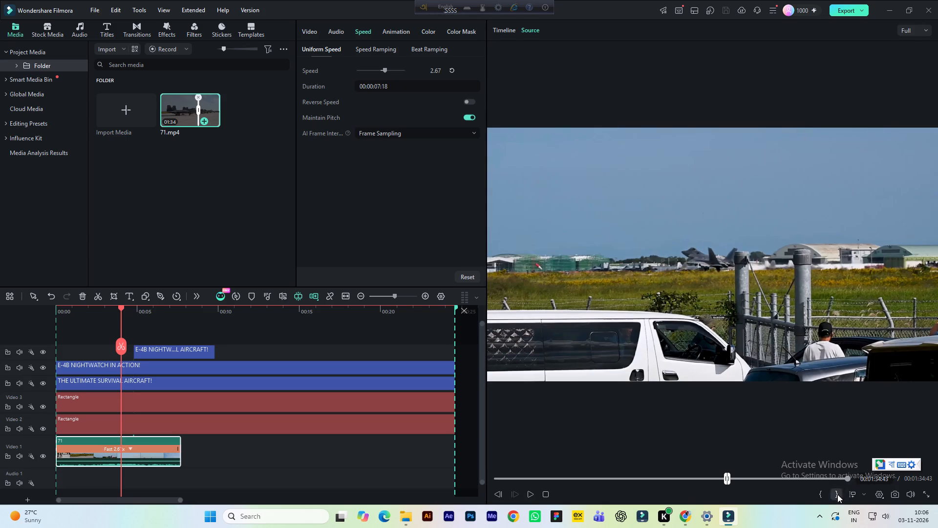
# Add the marked 71.mp4 range to Video 1 directly after the sped-up clip, keeping the current 1080x1920 25fps project settings.
pyautogui.moveTo(692, 331); pyautogui.dragTo(305, 449)
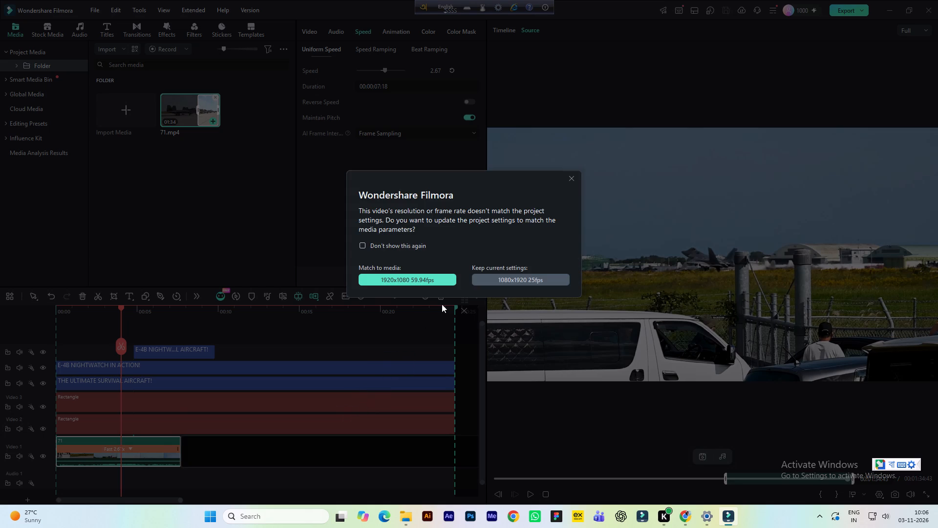
pyautogui.click(503, 278)
# Scale the newly added second 71 clip on Video 1 uniformly to 199%.
pyautogui.moveTo(119, 501); pyautogui.dragTo(138, 501)
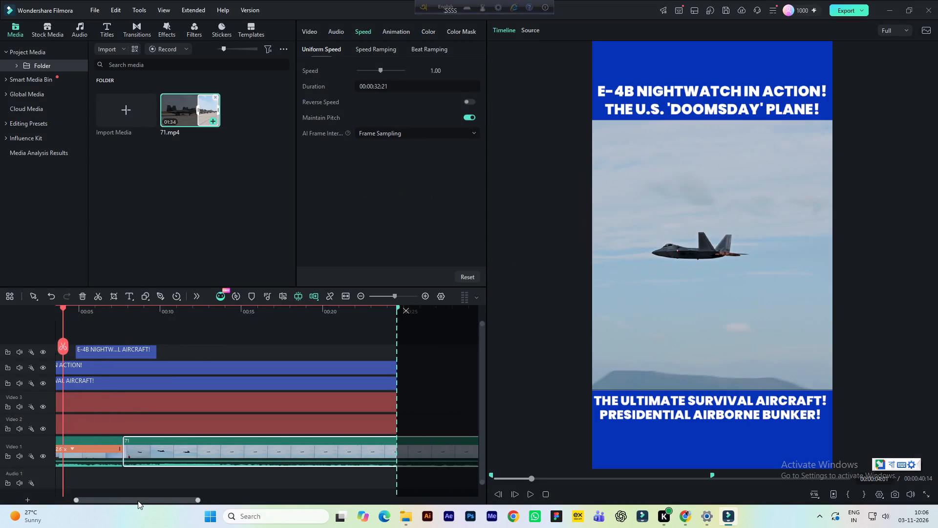
pyautogui.moveTo(138, 501); pyautogui.dragTo(155, 501)
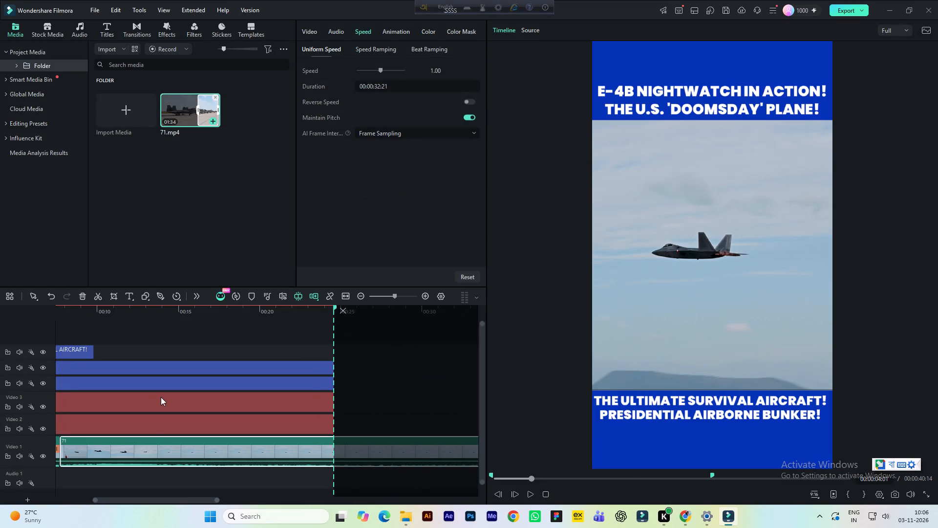
pyautogui.click(198, 314)
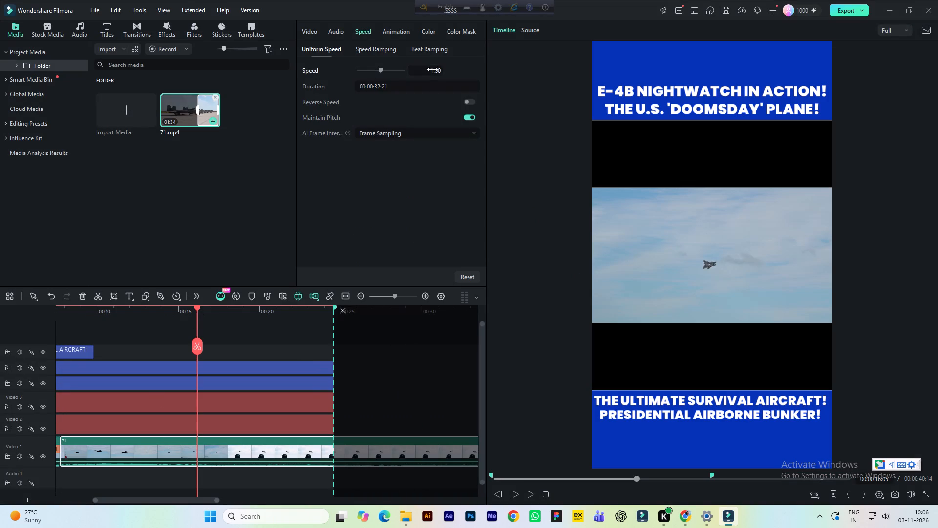
pyautogui.click(315, 30)
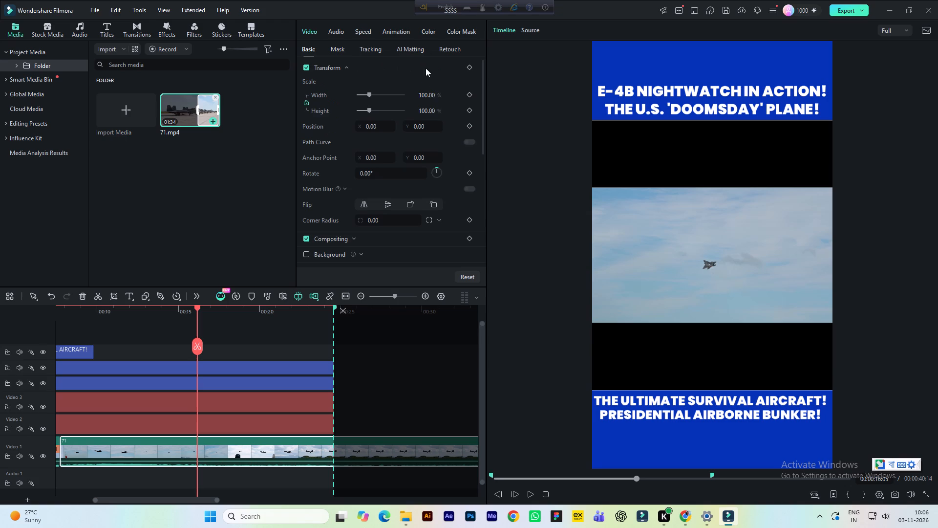
pyautogui.click(421, 95)
pyautogui.write('199')
pyautogui.press('Return')
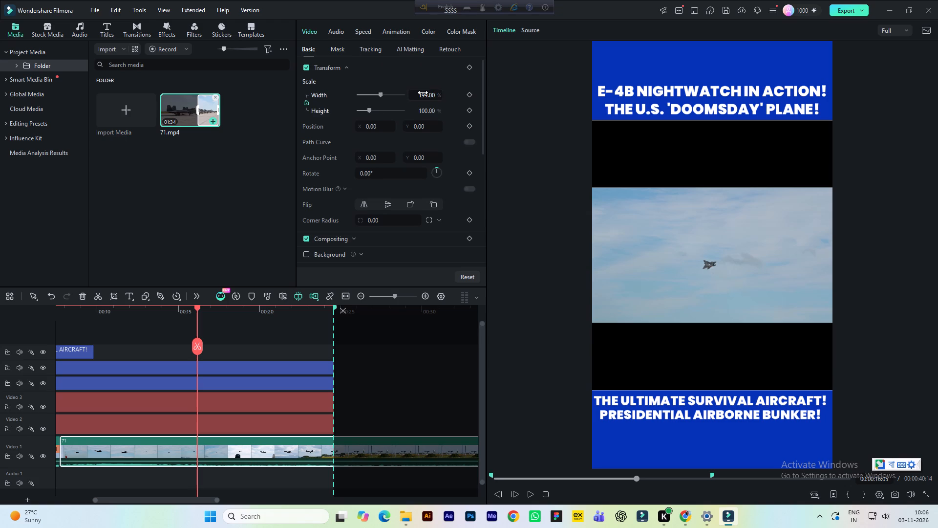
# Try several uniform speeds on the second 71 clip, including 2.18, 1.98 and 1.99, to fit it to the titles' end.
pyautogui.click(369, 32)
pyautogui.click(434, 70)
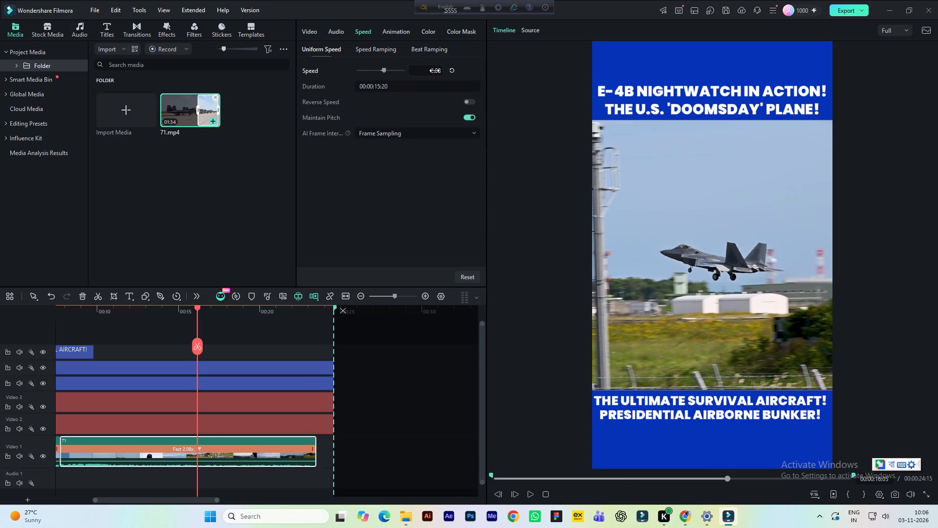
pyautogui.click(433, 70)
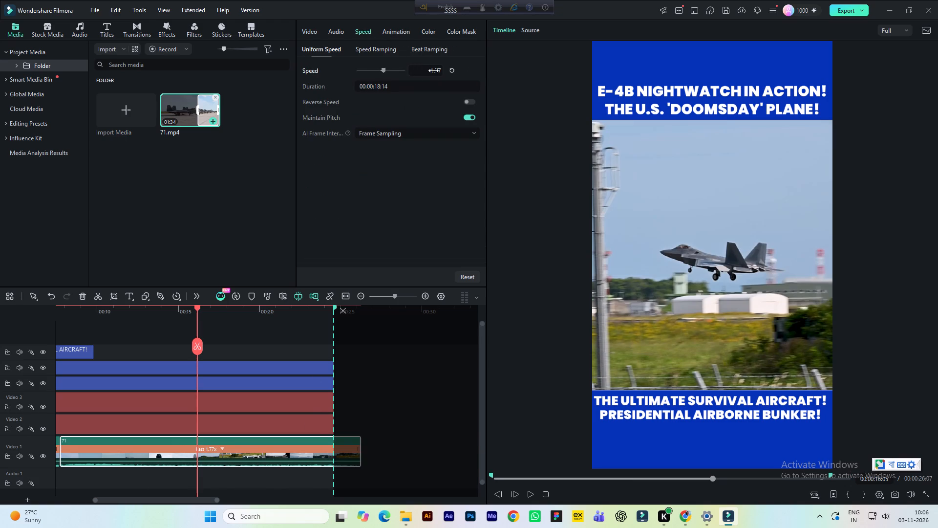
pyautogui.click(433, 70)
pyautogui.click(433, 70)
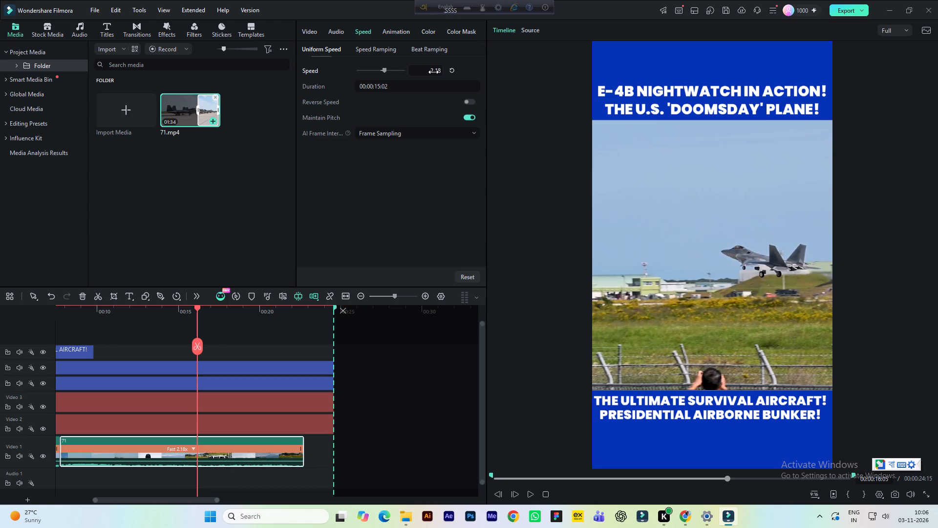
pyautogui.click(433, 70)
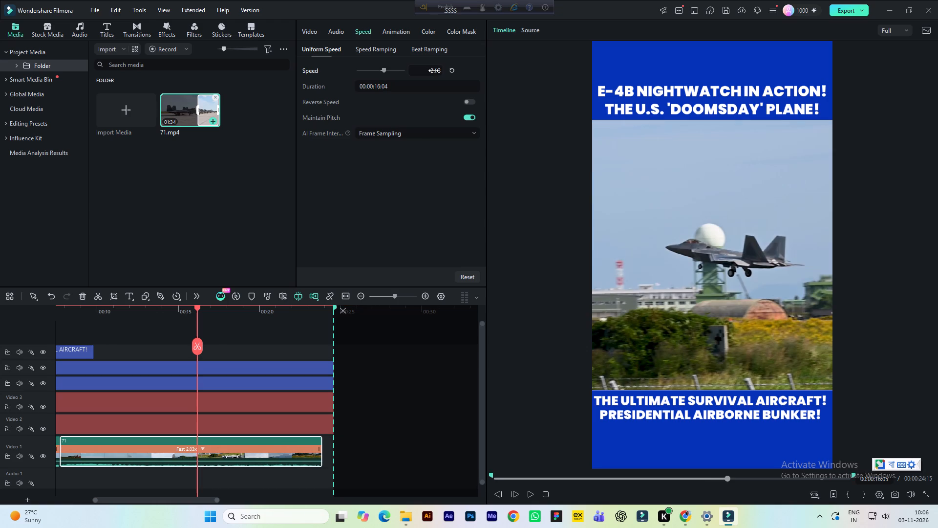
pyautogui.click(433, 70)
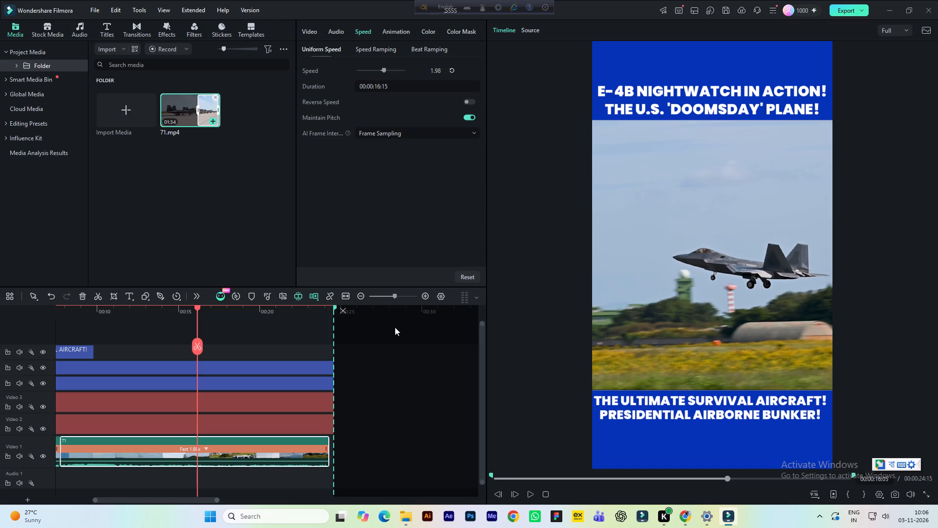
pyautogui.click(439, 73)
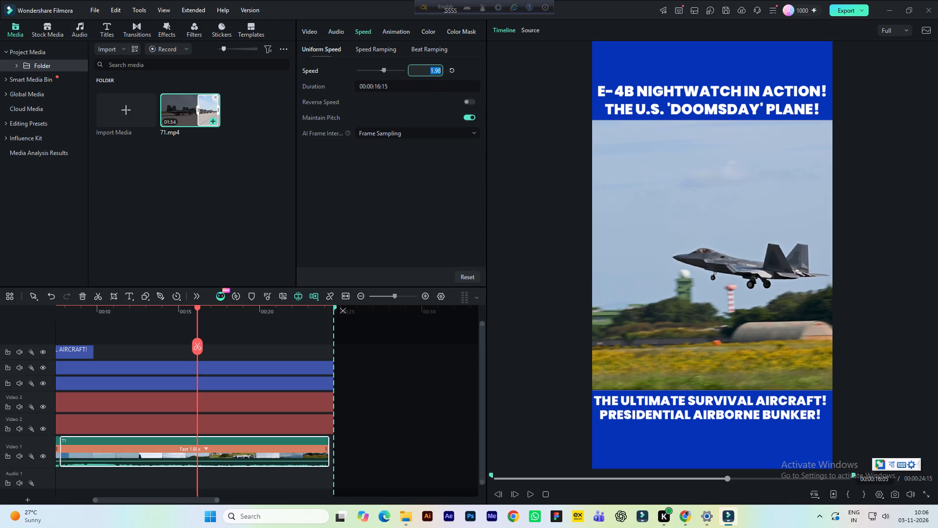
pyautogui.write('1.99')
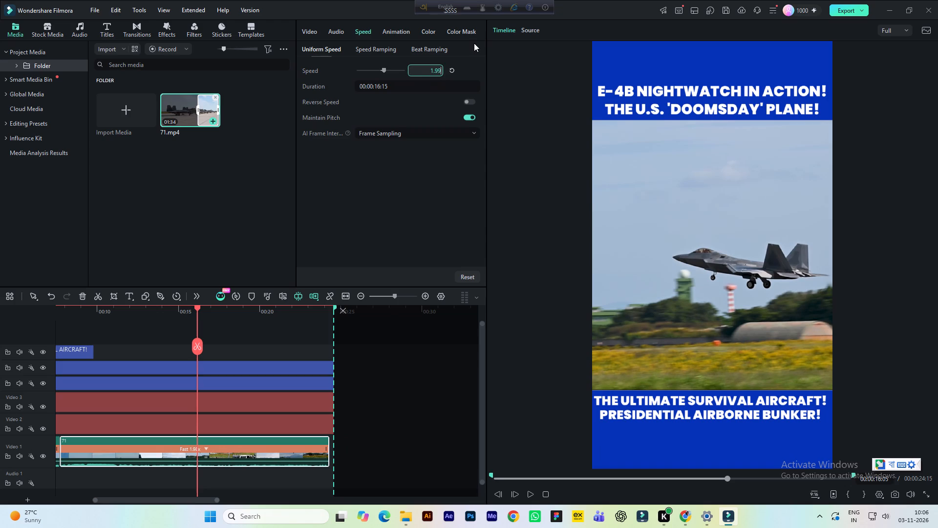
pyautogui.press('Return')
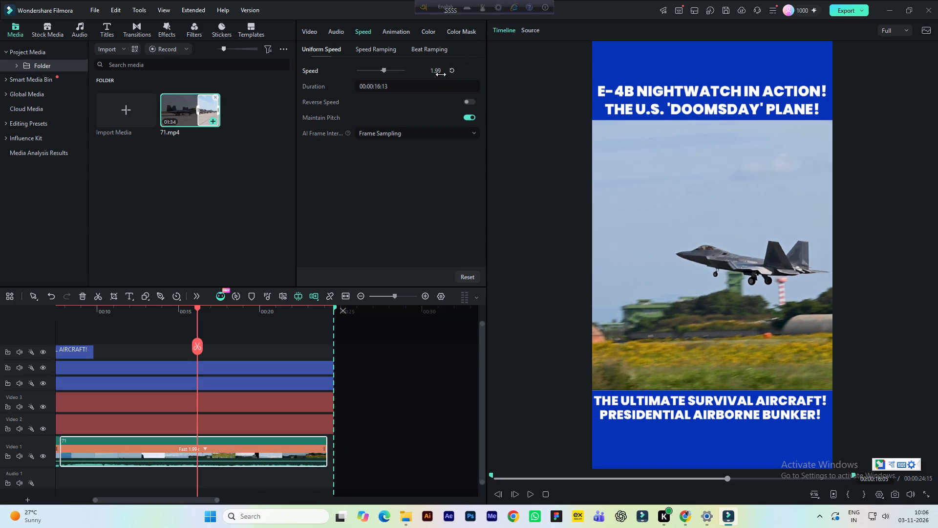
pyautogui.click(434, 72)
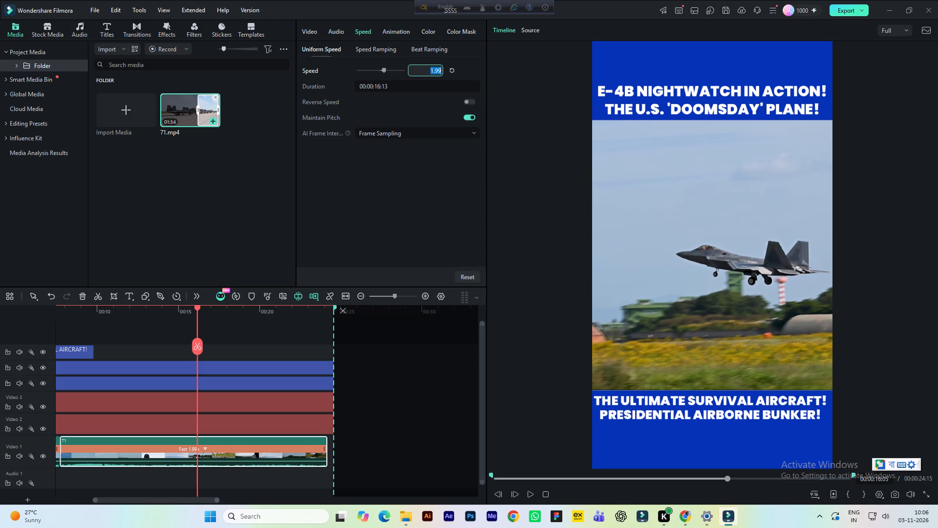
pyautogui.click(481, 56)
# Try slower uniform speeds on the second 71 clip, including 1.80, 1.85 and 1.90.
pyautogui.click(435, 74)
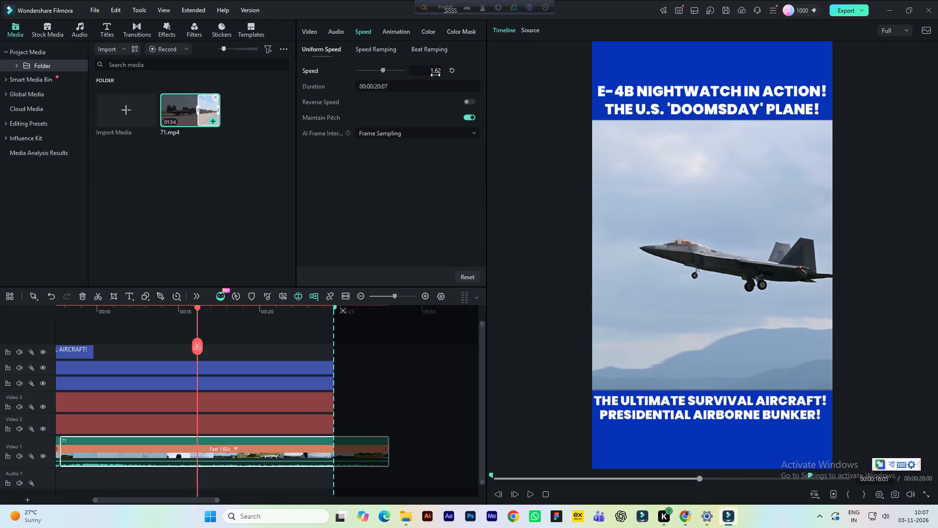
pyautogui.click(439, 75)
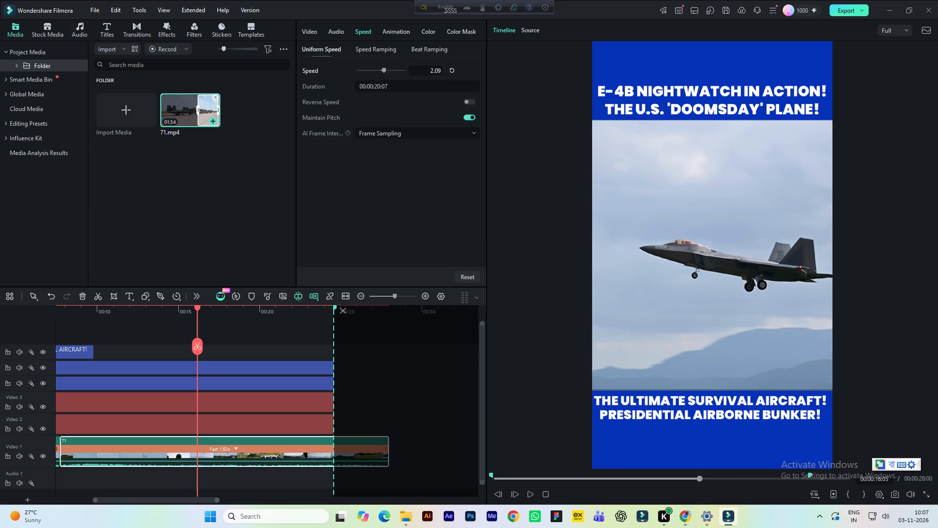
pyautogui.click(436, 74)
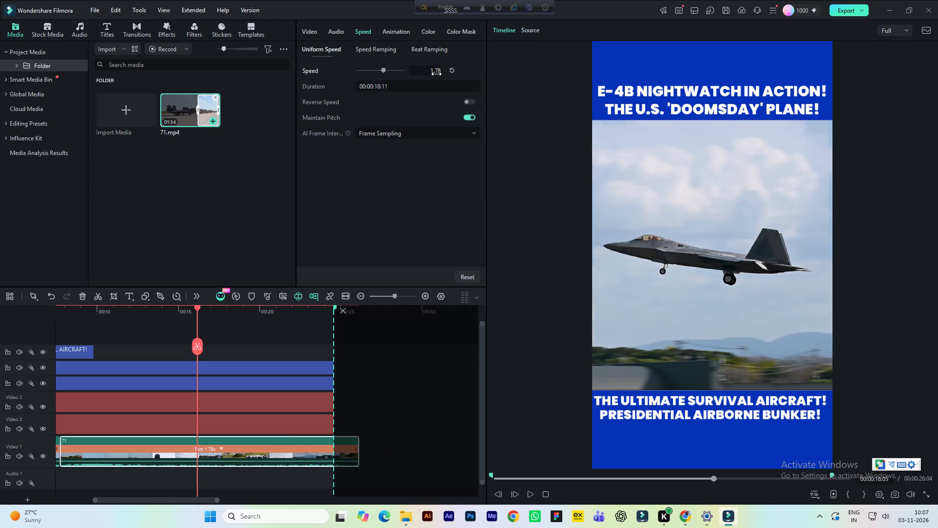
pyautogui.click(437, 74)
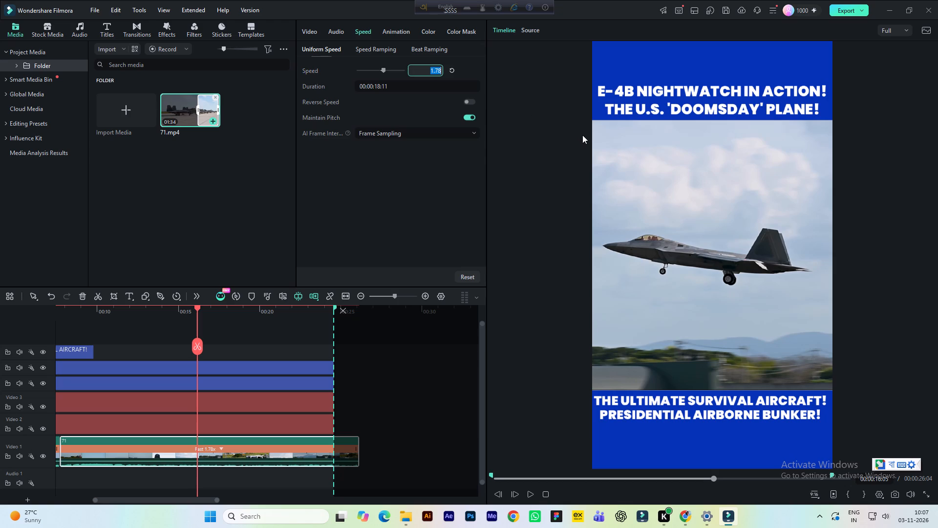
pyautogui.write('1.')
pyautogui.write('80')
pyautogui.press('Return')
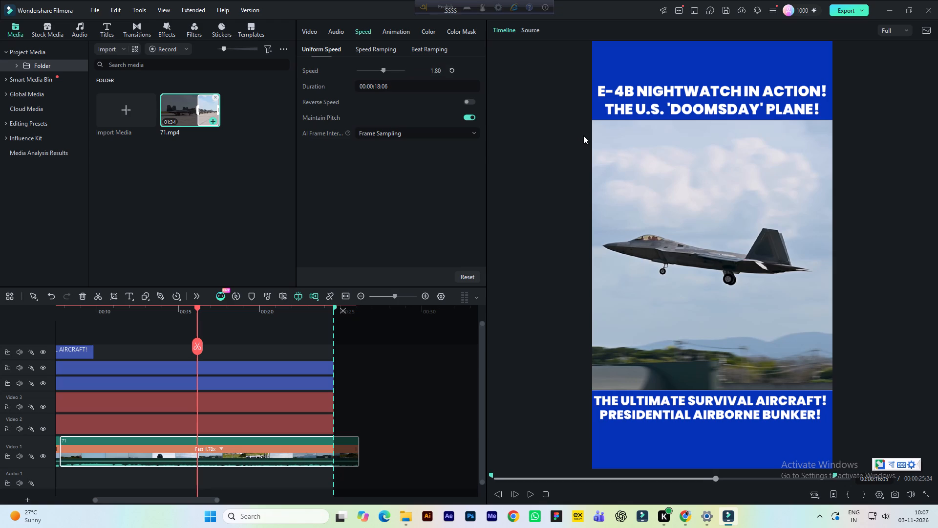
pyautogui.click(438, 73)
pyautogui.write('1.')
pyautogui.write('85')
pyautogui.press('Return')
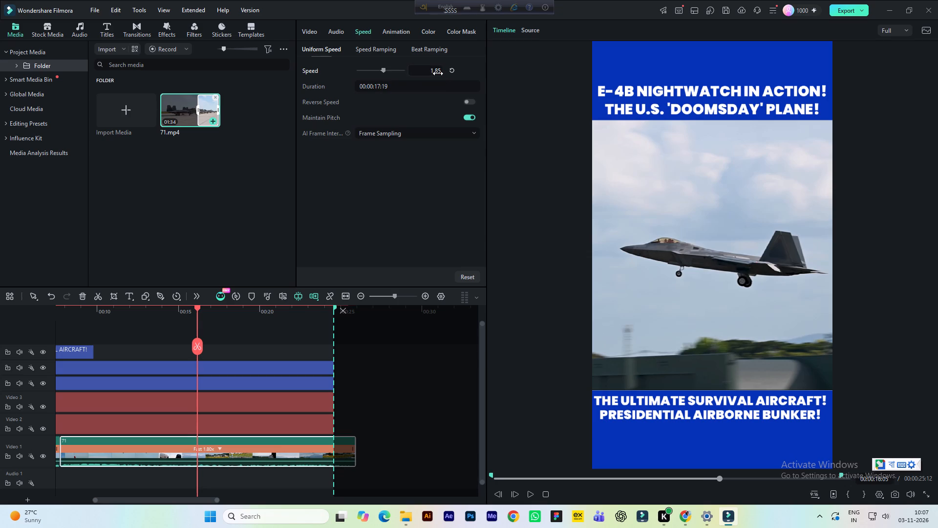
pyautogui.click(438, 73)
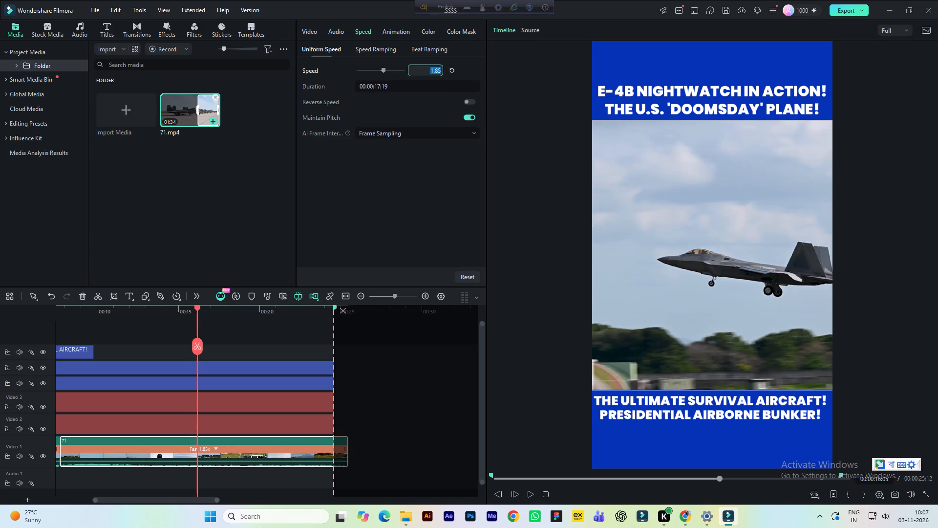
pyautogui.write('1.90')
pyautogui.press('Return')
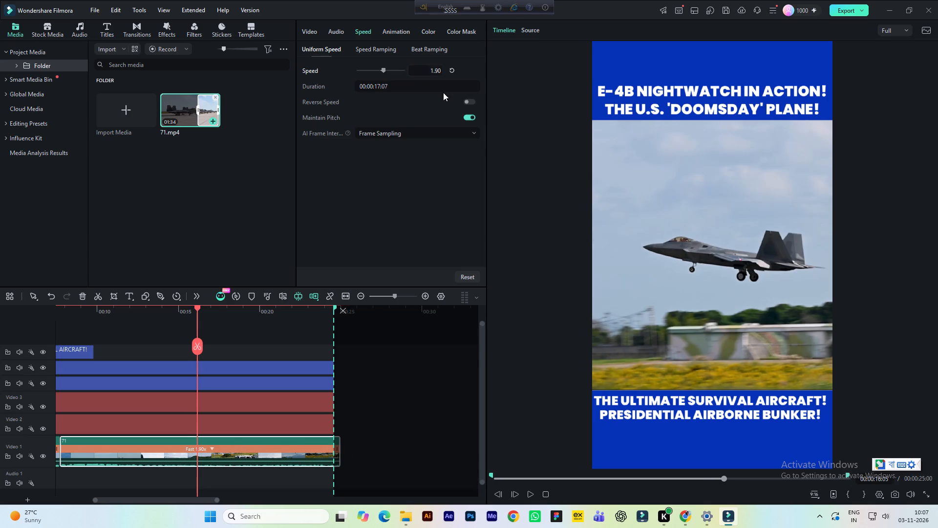
# Set the second 71 clip's uniform speed to 1.95.
pyautogui.click(437, 74)
pyautogui.write('1.95')
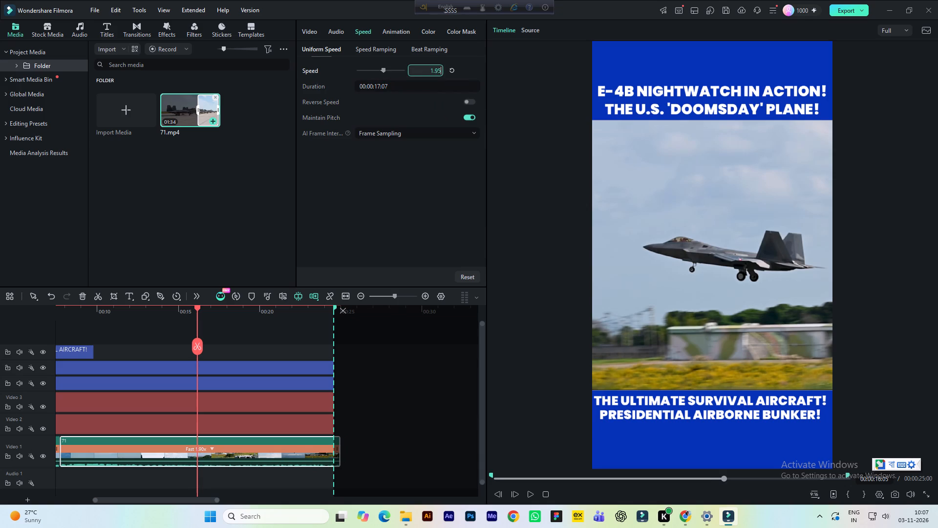
pyautogui.press('Return')
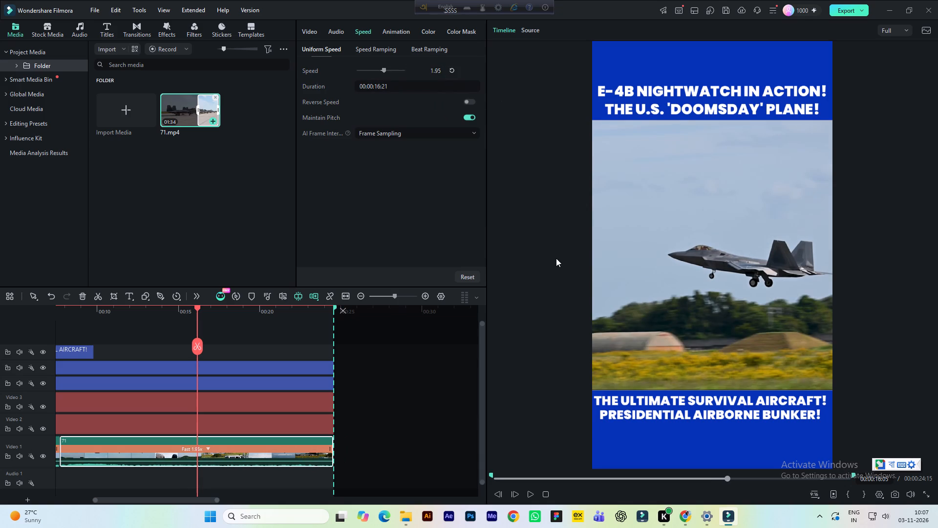
# Save the project.
pyautogui.hotkey('ctrl', 's')
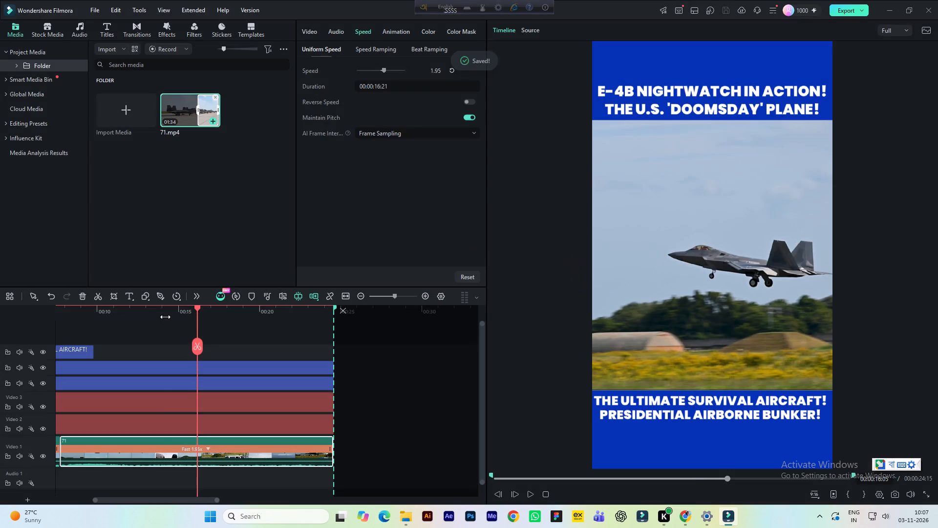
# Trim the ends of the two full-length titles and both rectangles to the second 71 clip's end, and save the project.
pyautogui.click(165, 317)
pyautogui.press('space')
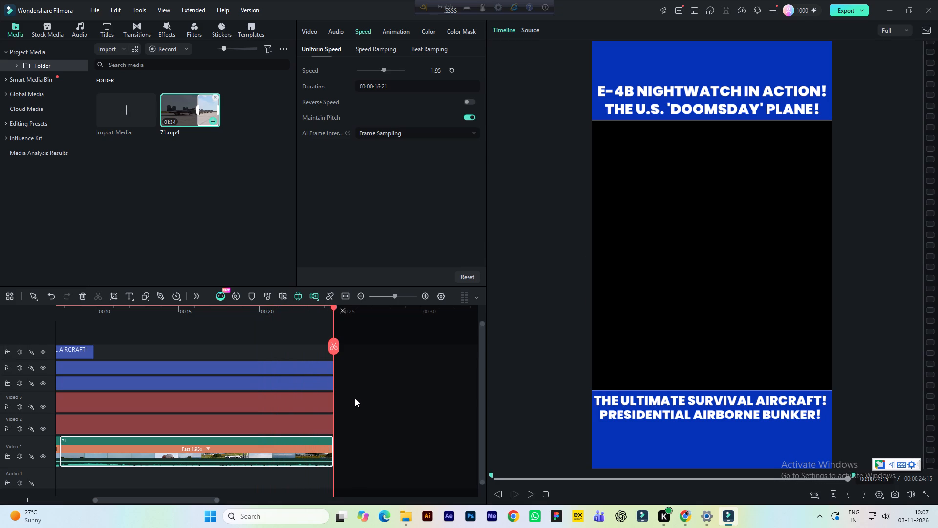
pyautogui.click(303, 320)
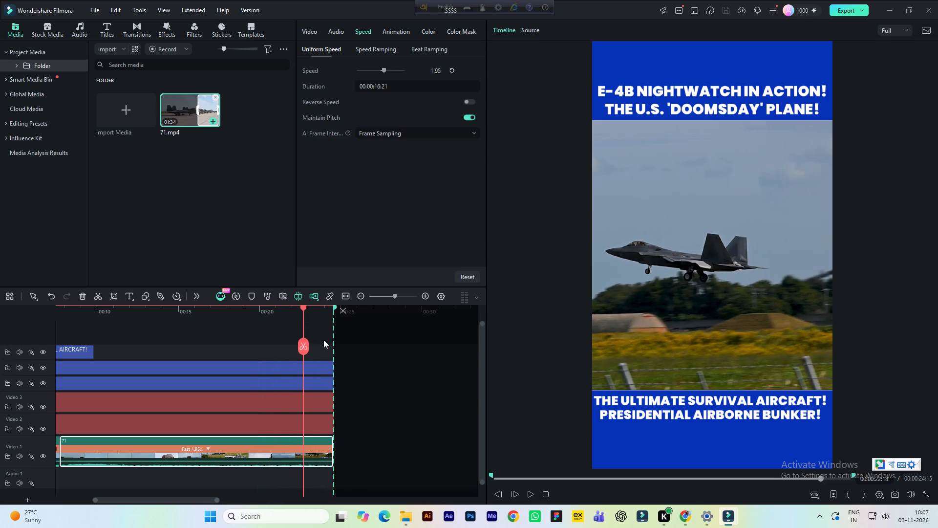
pyautogui.moveTo(357, 356); pyautogui.dragTo(326, 428)
pyautogui.moveTo(334, 422); pyautogui.dragTo(344, 423)
pyautogui.click(343, 310)
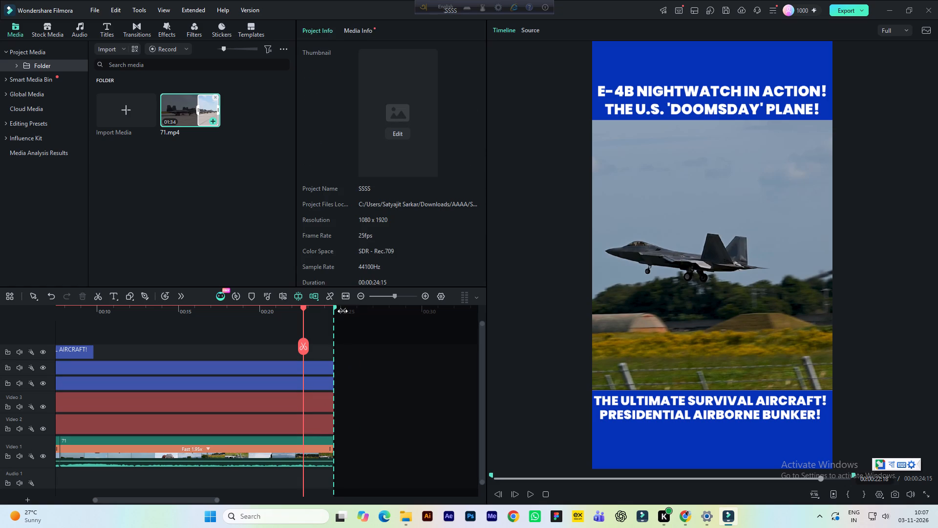
pyautogui.moveTo(345, 362); pyautogui.dragTo(323, 430)
pyautogui.click(332, 424)
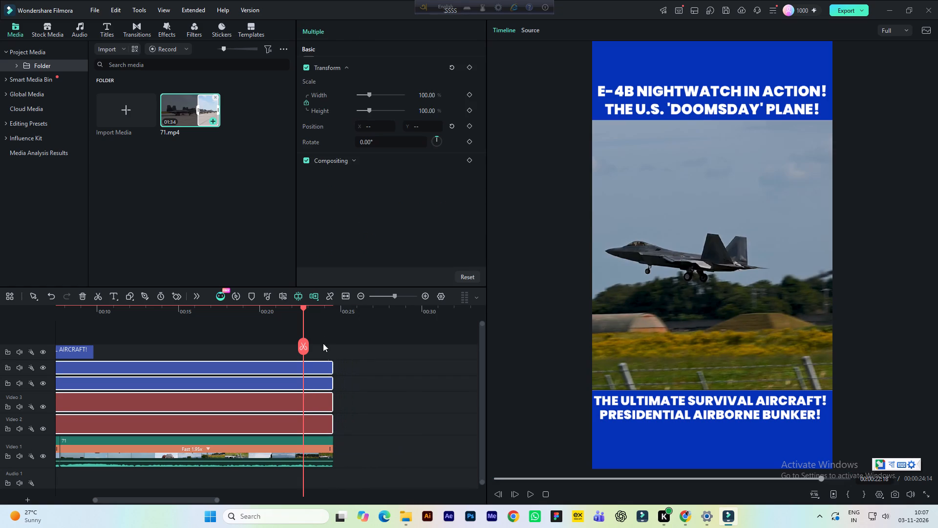
pyautogui.click(326, 315)
pyautogui.press('space')
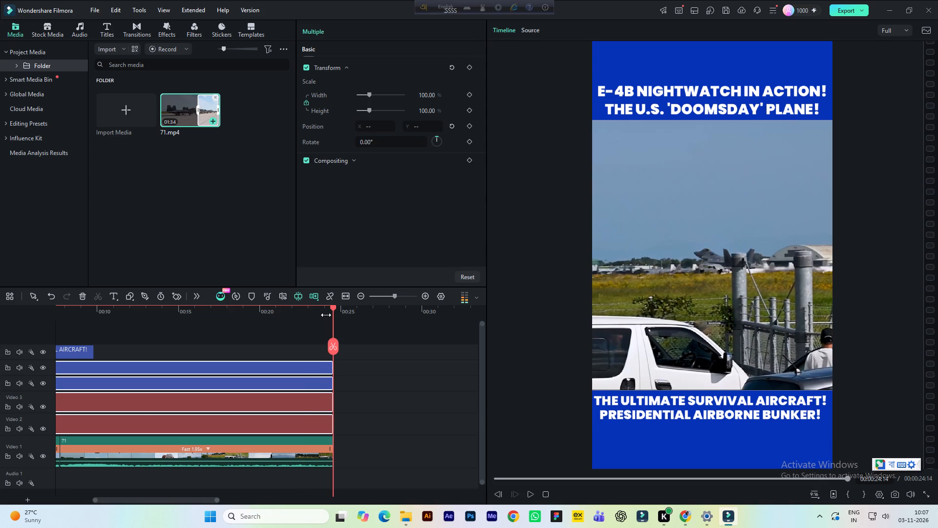
pyautogui.press('o')
pyautogui.click(209, 316)
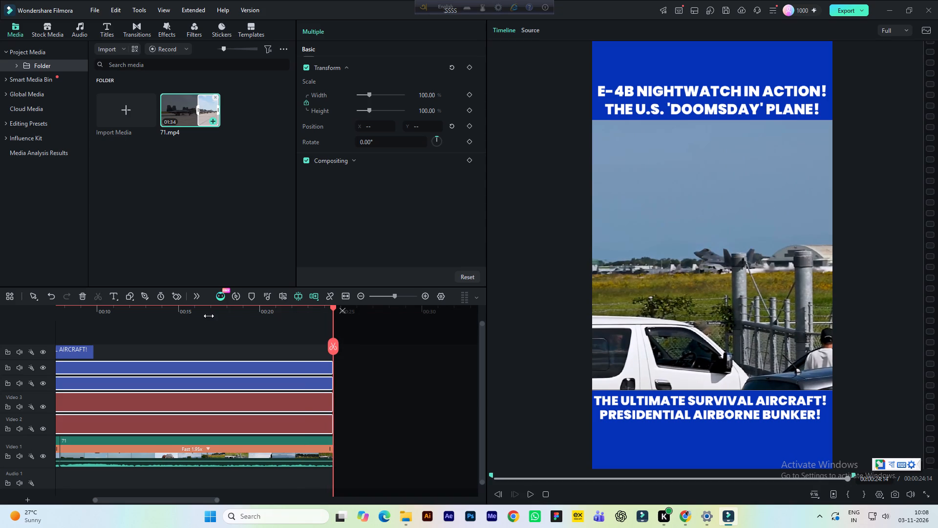
pyautogui.hotkey('ctrl', 's')
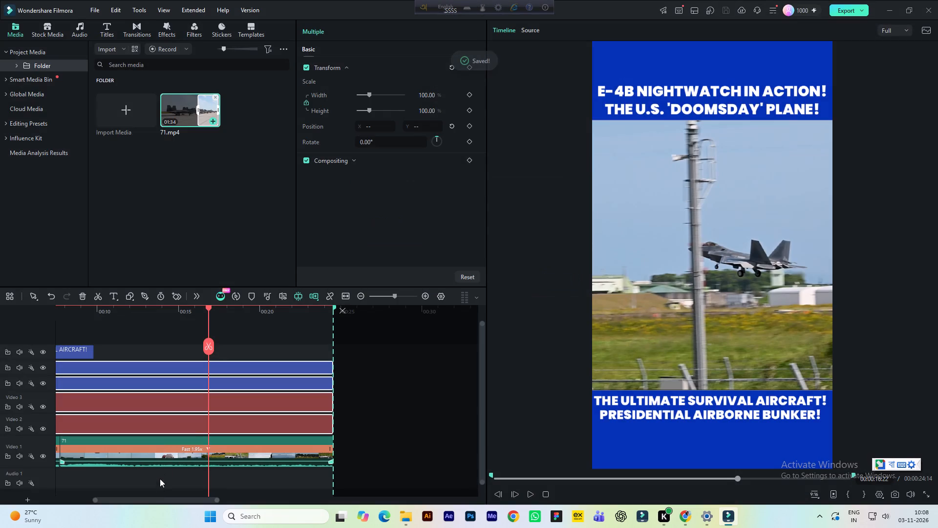
# Colour-correct the first 71 clip on Video 1 with contrast 33 and brightness 9.
pyautogui.moveTo(156, 500); pyautogui.dragTo(86, 501)
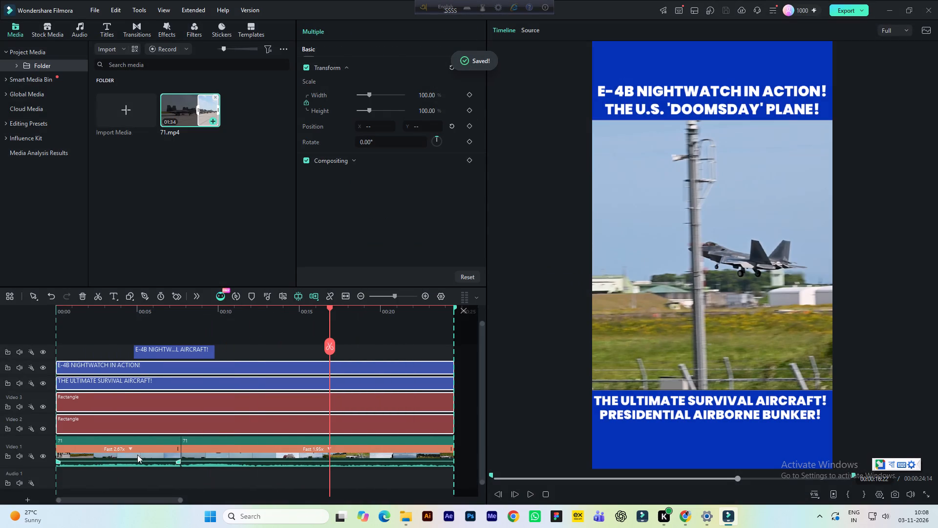
pyautogui.click(137, 455)
pyautogui.click(139, 307)
pyautogui.moveTo(138, 309); pyautogui.dragTo(138, 308)
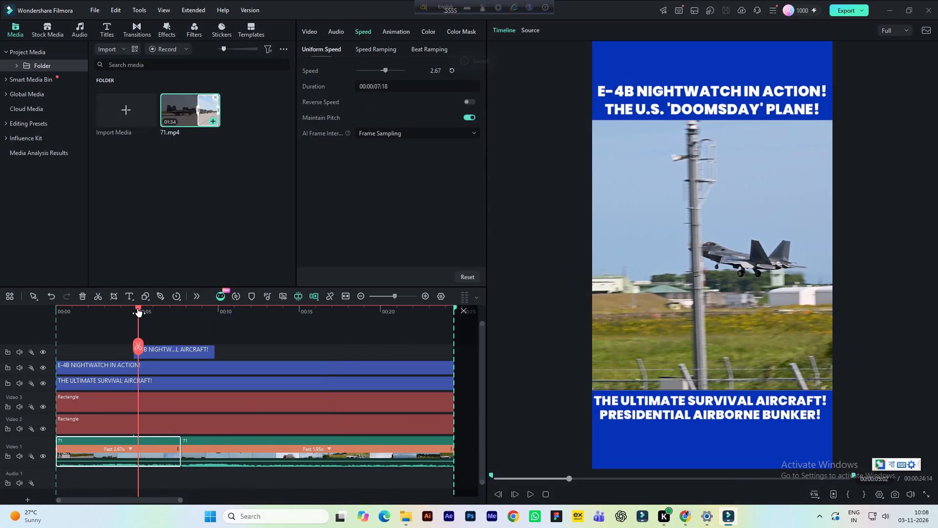
pyautogui.moveTo(138, 308); pyautogui.dragTo(44, 330)
pyautogui.press('space')
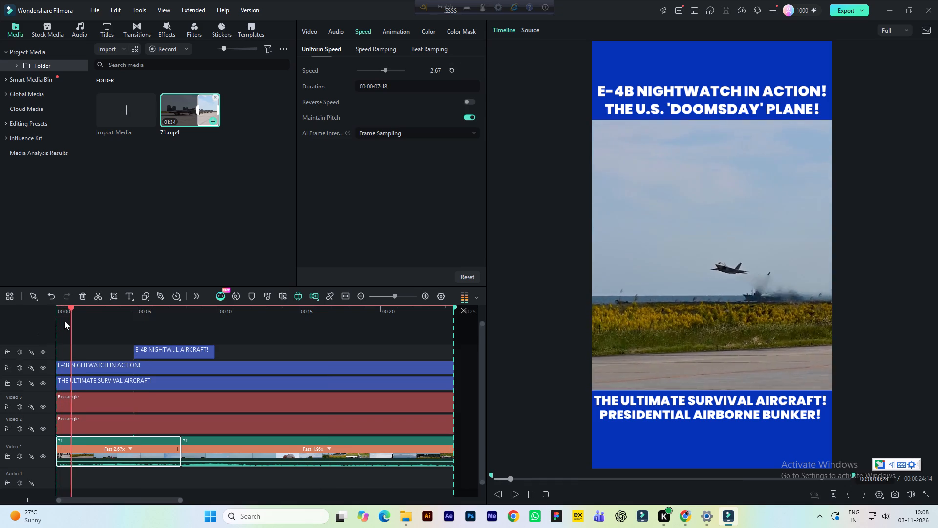
pyautogui.press('space')
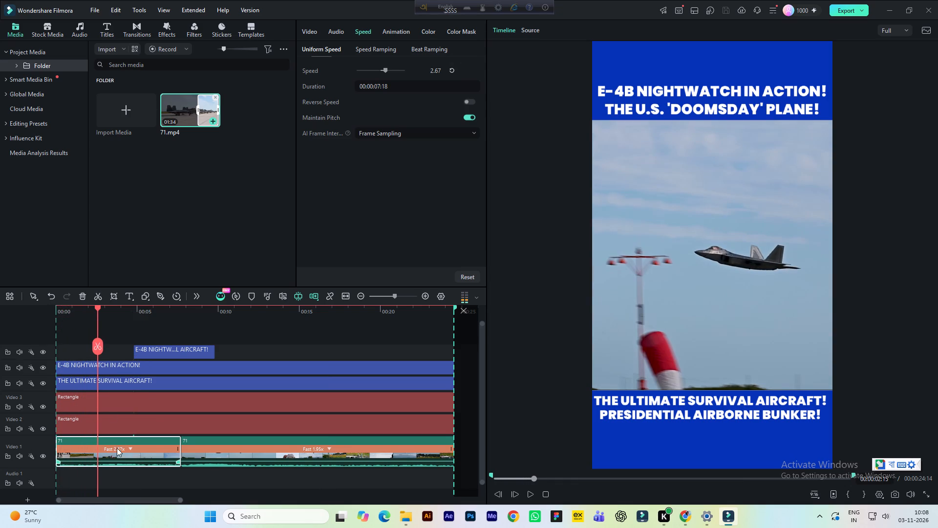
pyautogui.click(430, 33)
pyautogui.scroll(-2, 431, 157)
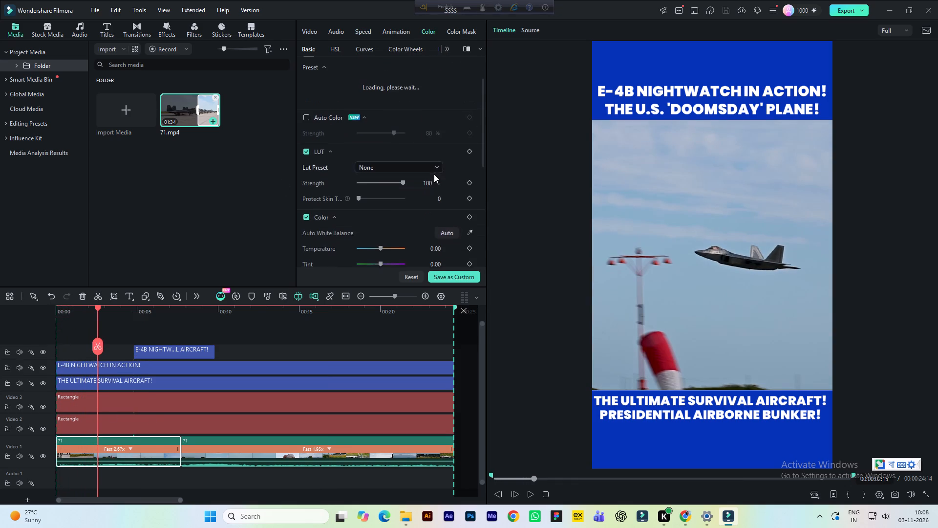
pyautogui.scroll(-4, 437, 220)
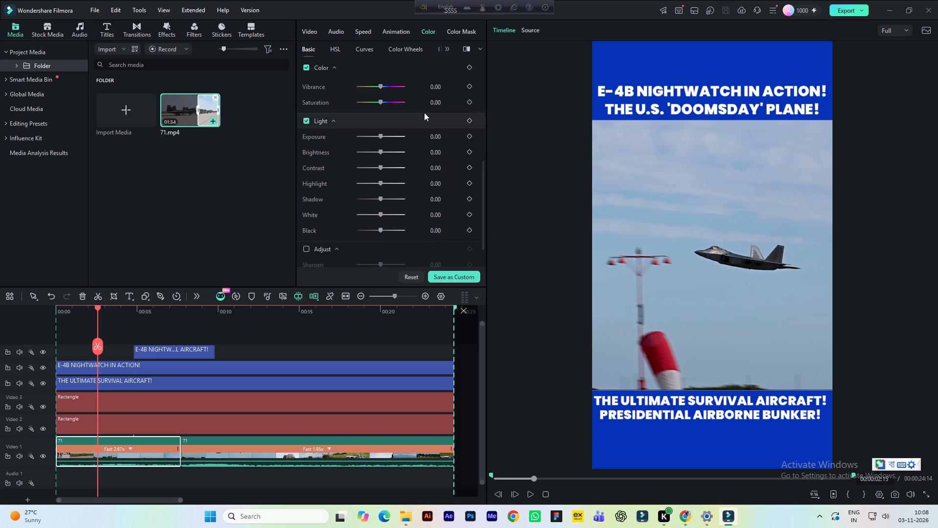
pyautogui.click(434, 167)
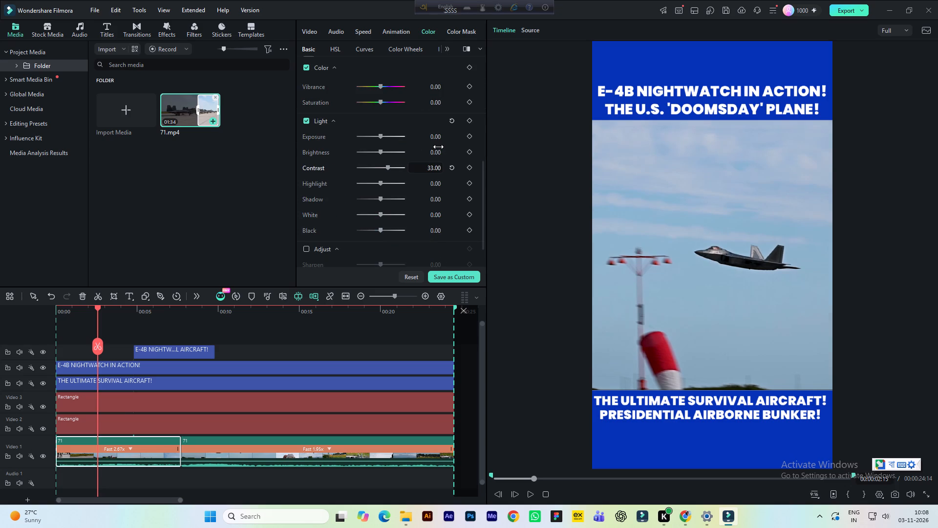
pyautogui.click(436, 154)
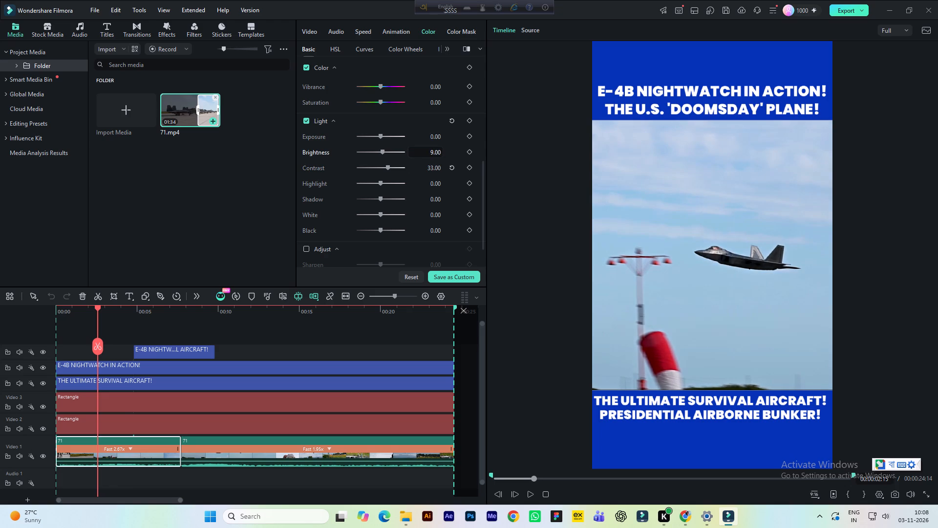
pyautogui.scroll(2, 436, 154)
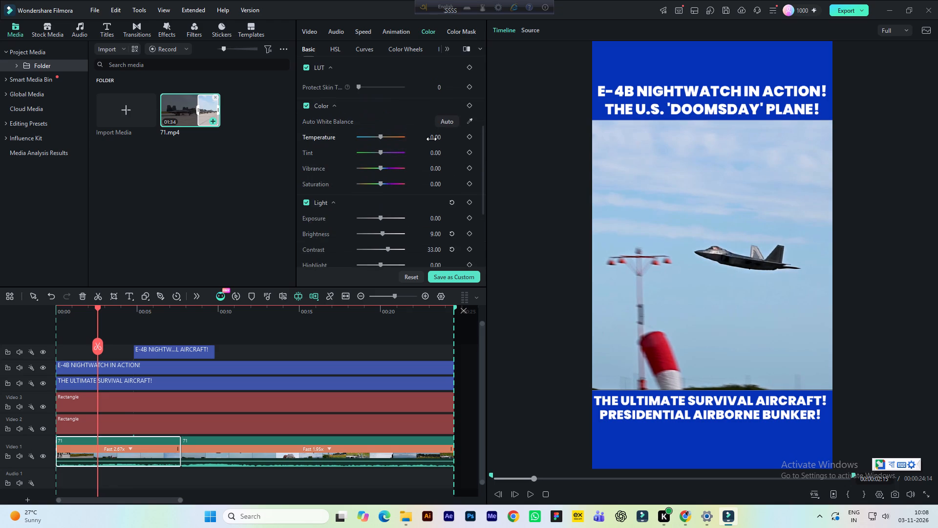
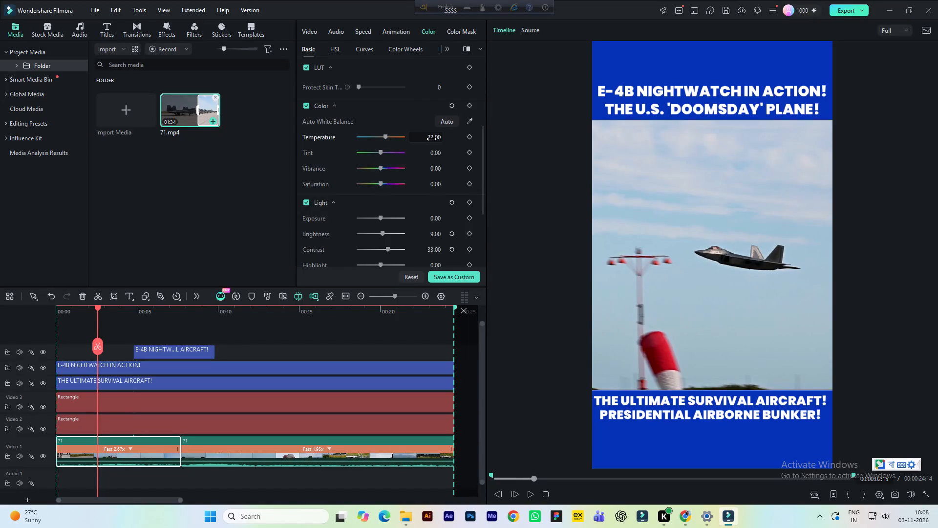
# Set the first 71 clip's vibrance to 100, play back the result, and save the project.
pyautogui.click(432, 171)
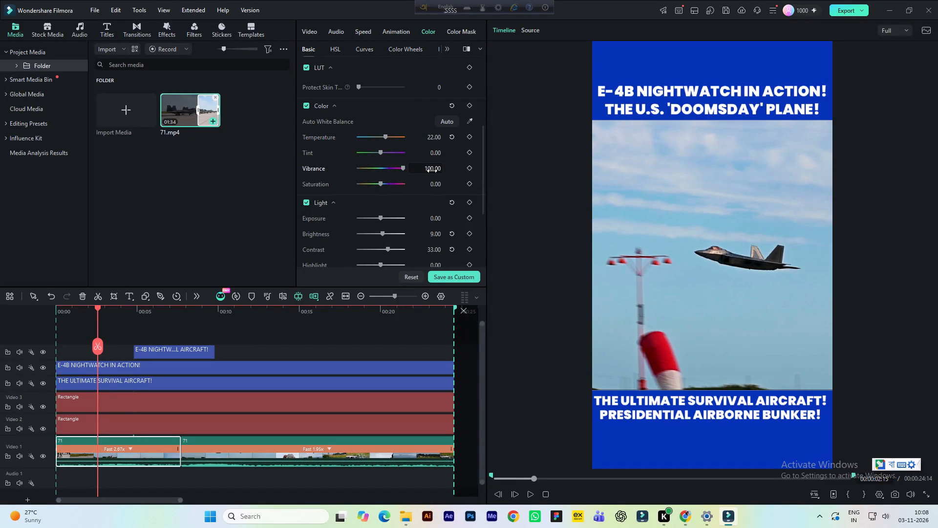
pyautogui.press('space')
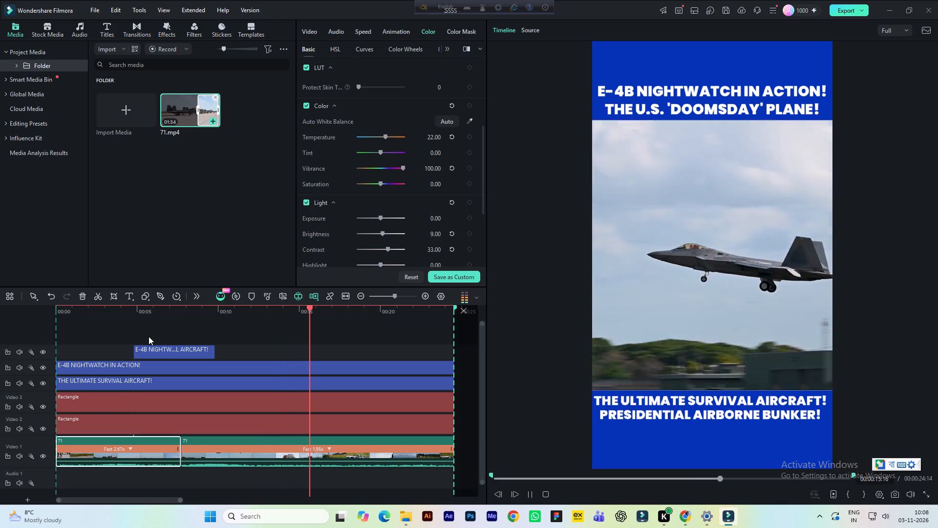
pyautogui.press('space')
pyautogui.hotkey('ctrl', 's')
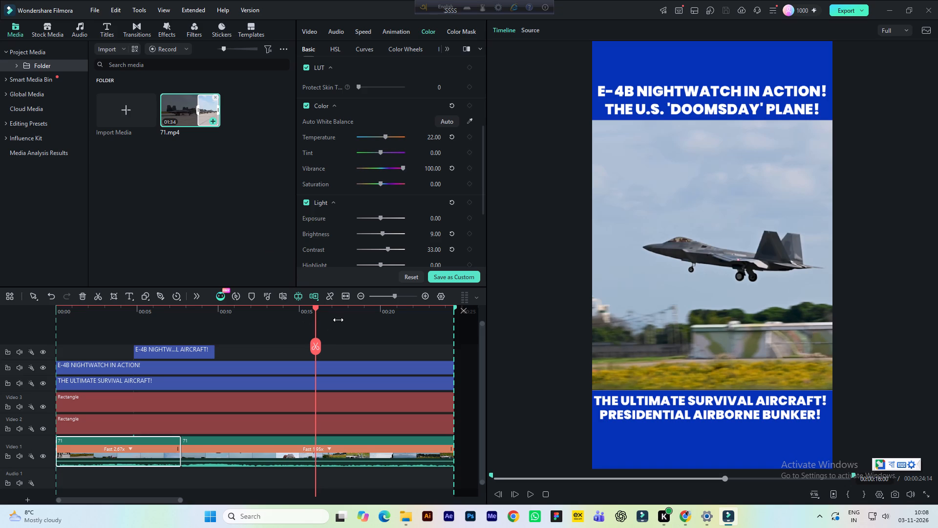
# Review both 71 clips and the short overlay title by playing and scrubbing through the timeline, and save the project.
pyautogui.click(226, 315)
pyautogui.press('space')
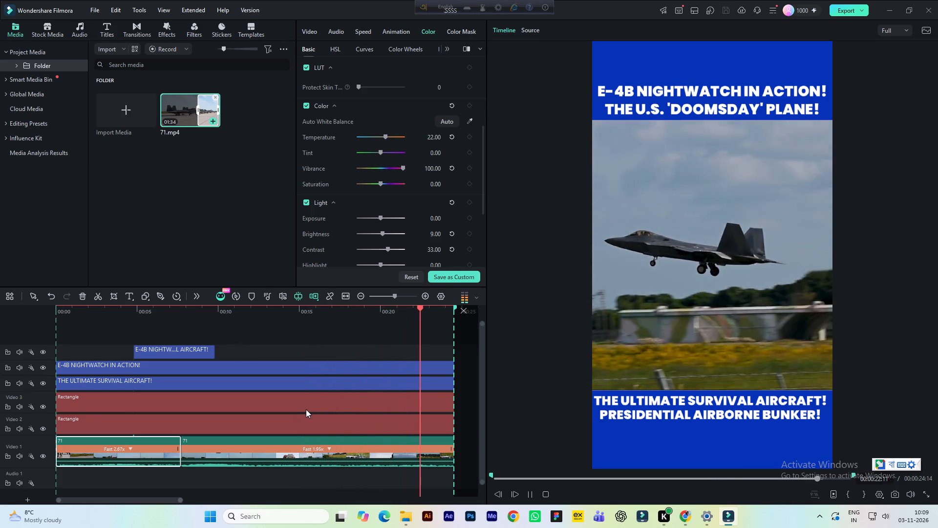
pyautogui.press('space')
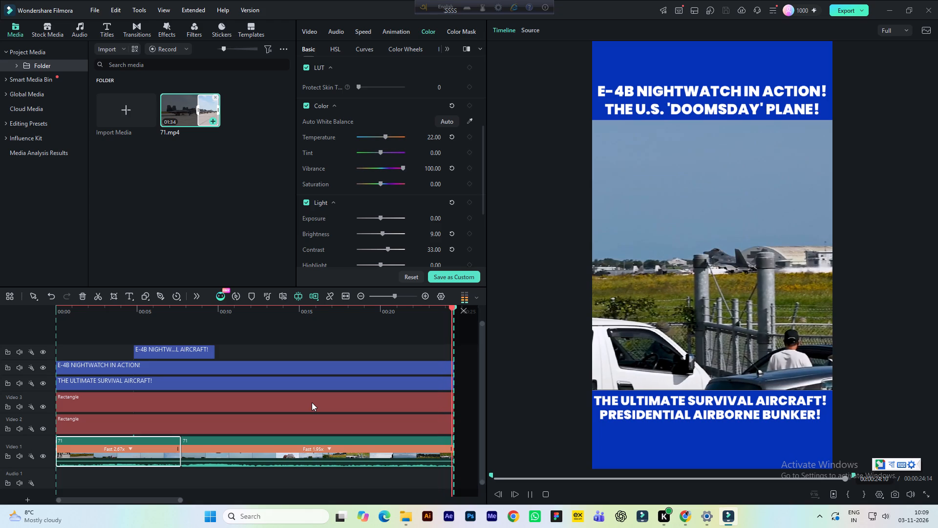
pyautogui.click(192, 319)
pyautogui.press('space')
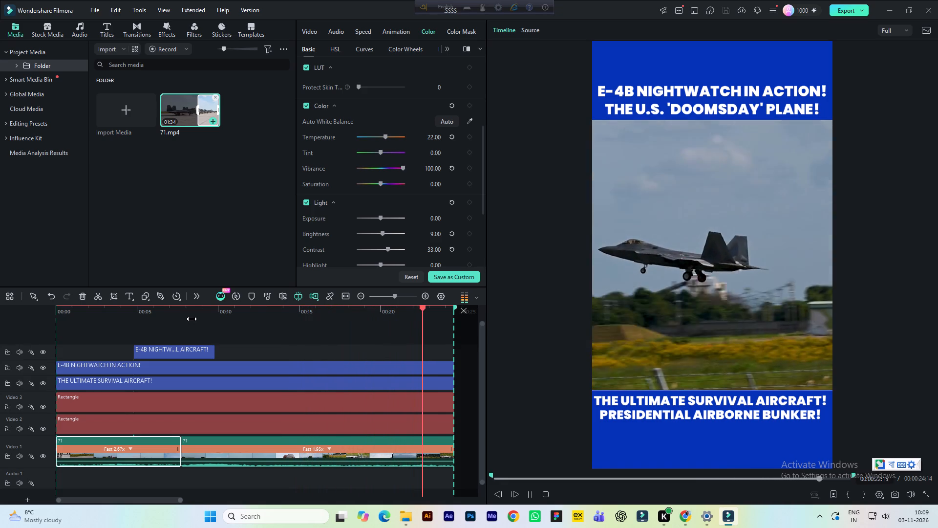
pyautogui.press('space')
pyautogui.click(104, 319)
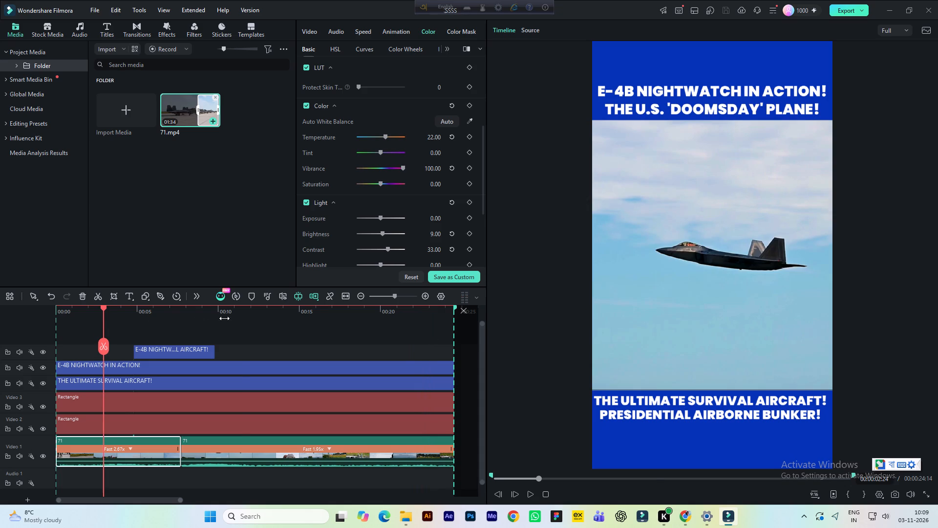
pyautogui.click(241, 313)
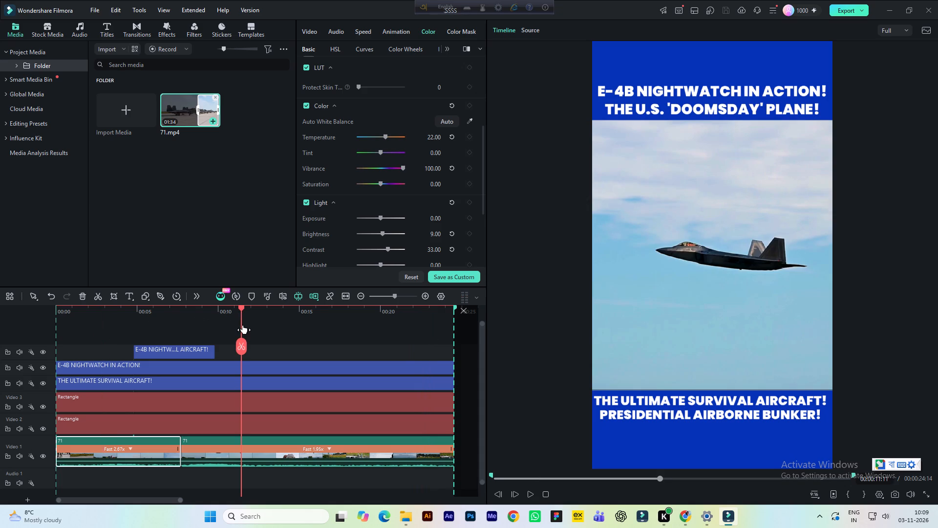
pyautogui.click(207, 322)
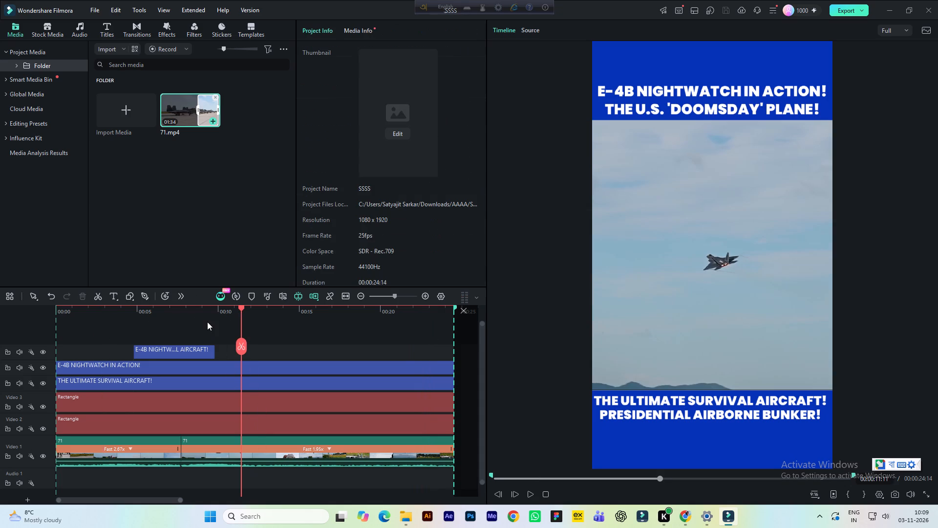
pyautogui.click(206, 313)
pyautogui.press('space')
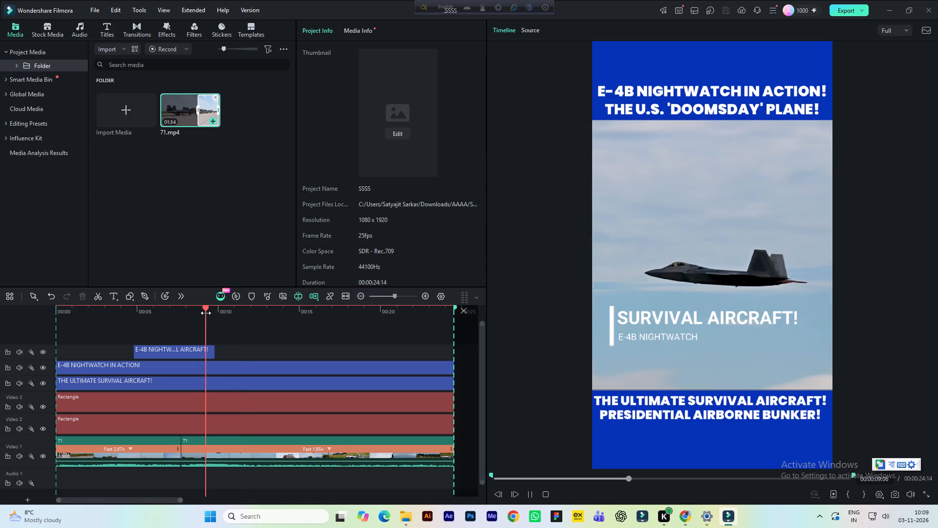
pyautogui.press('space')
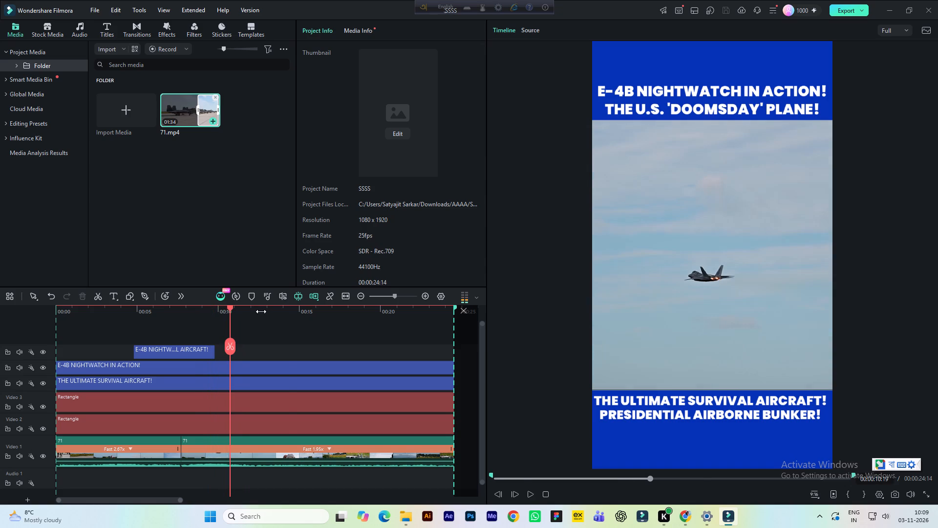
pyautogui.click(288, 318)
pyautogui.click(305, 319)
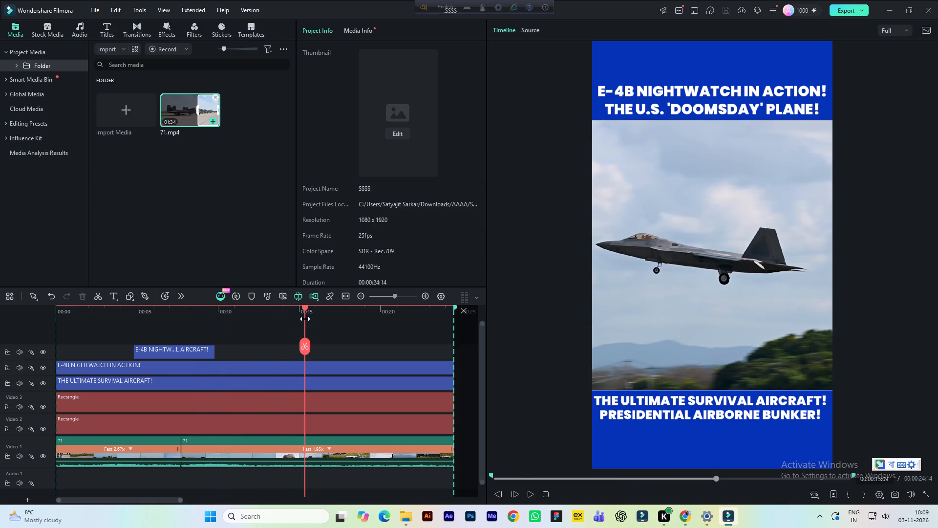
pyautogui.click(152, 312)
pyautogui.moveTo(151, 309); pyautogui.dragTo(130, 316)
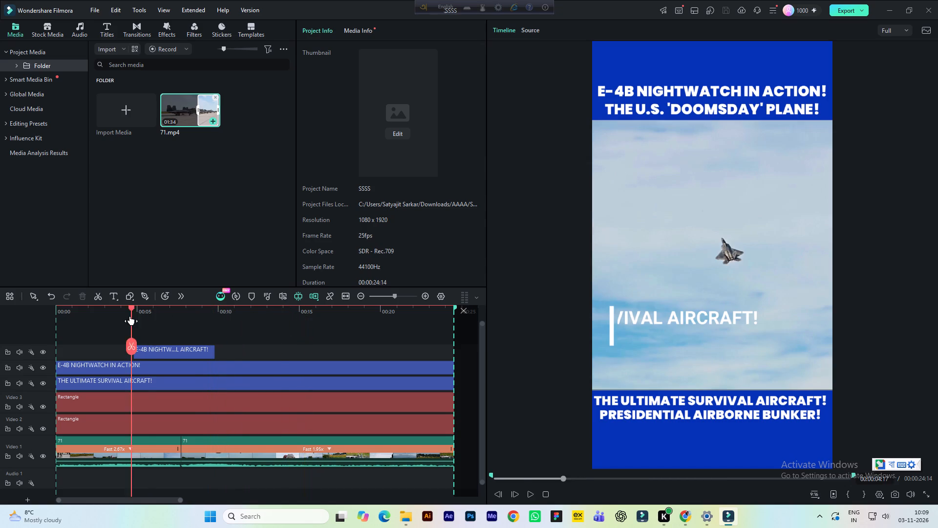